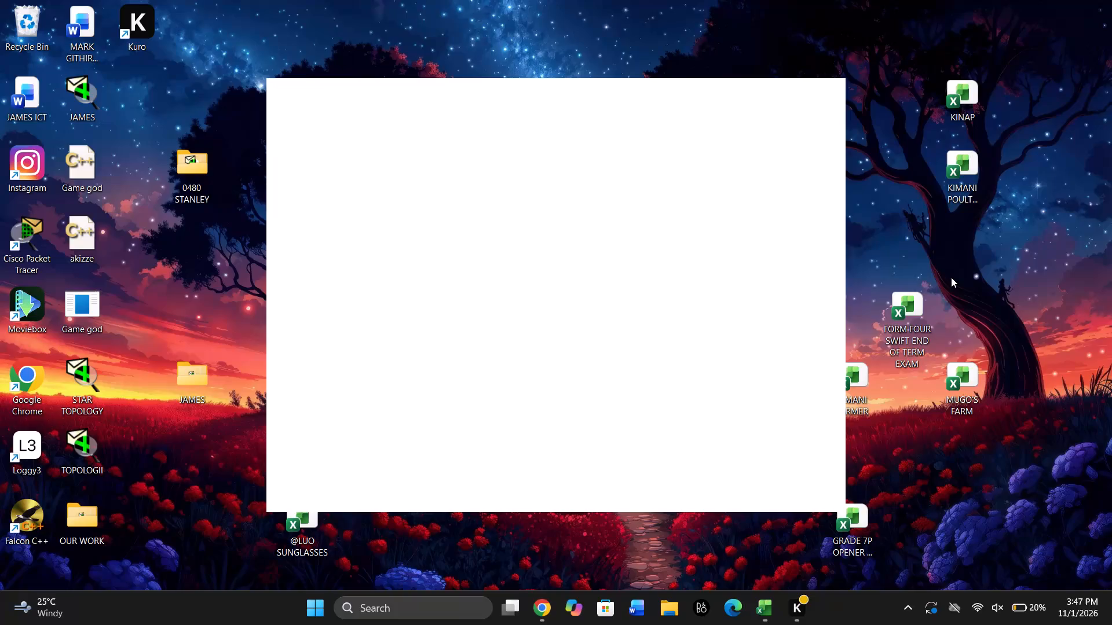
Create a new Microsoft Excel worksheet file on the desktop named "GRADE SIX END OF TERM EXAM".
{"action": "right_click", "coordinate": [897, 481]}
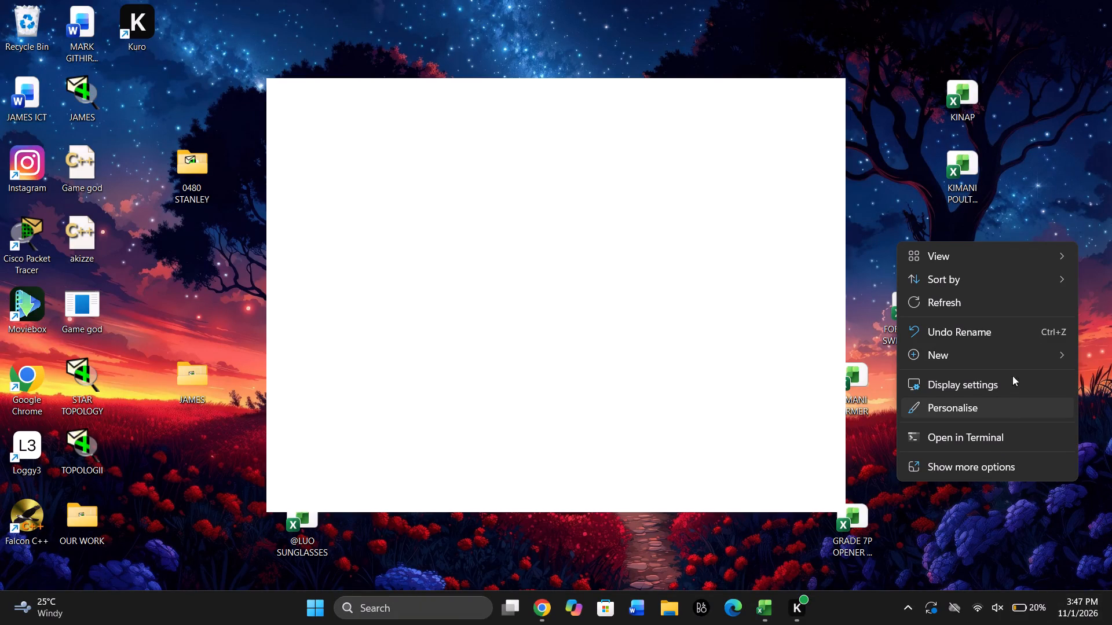
{"action": "left_click", "coordinate": [995, 363]}
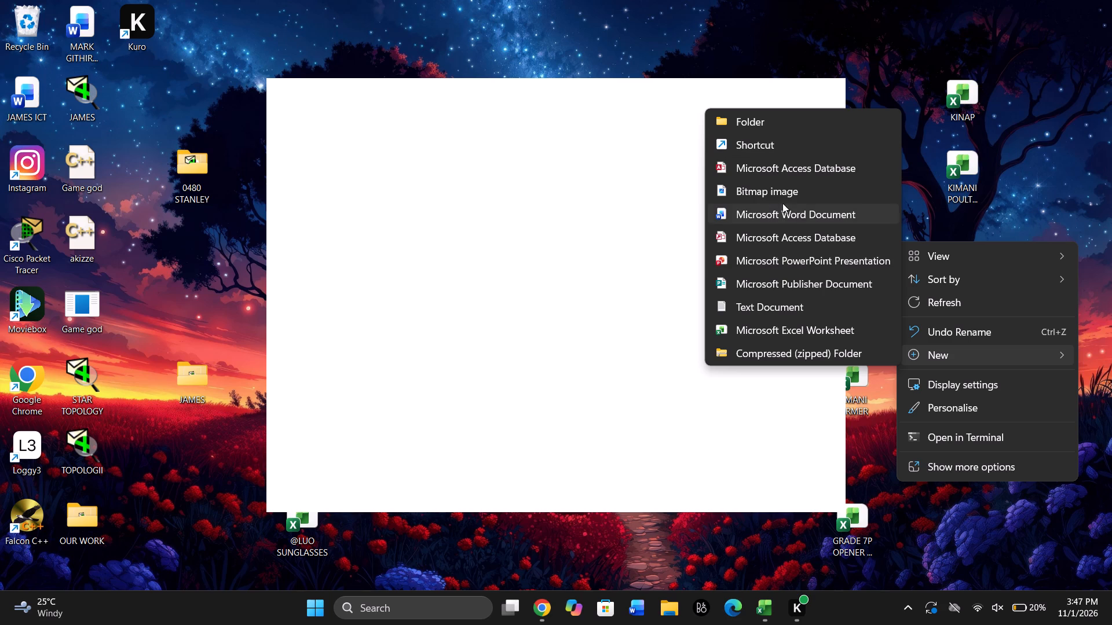
{"action": "left_click", "coordinate": [796, 332]}
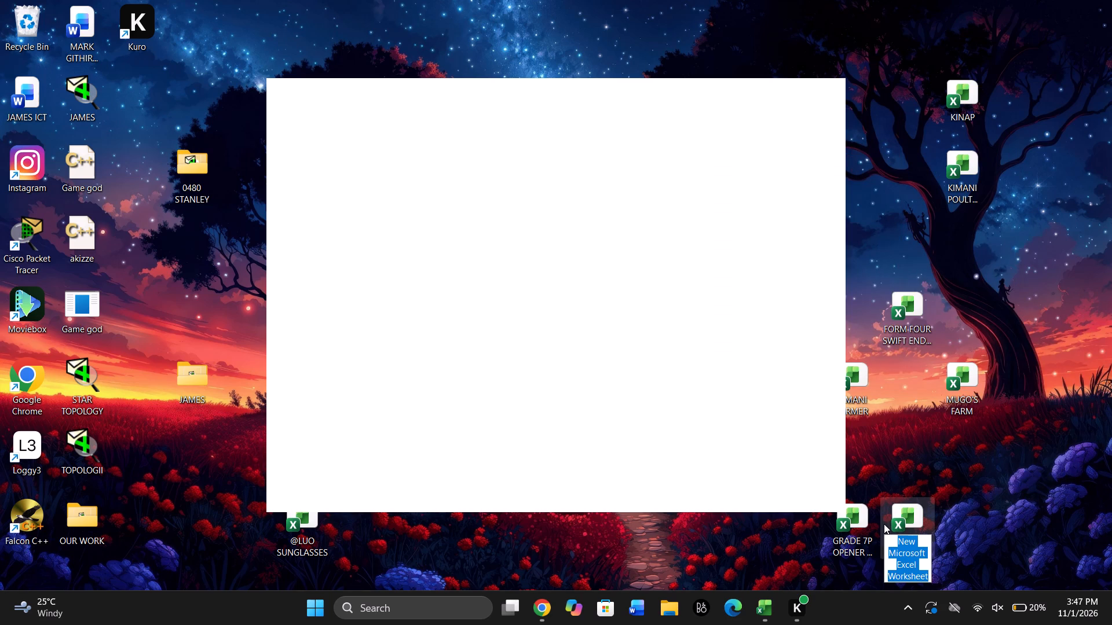
{"action": "key", "text": "BackSpace"}
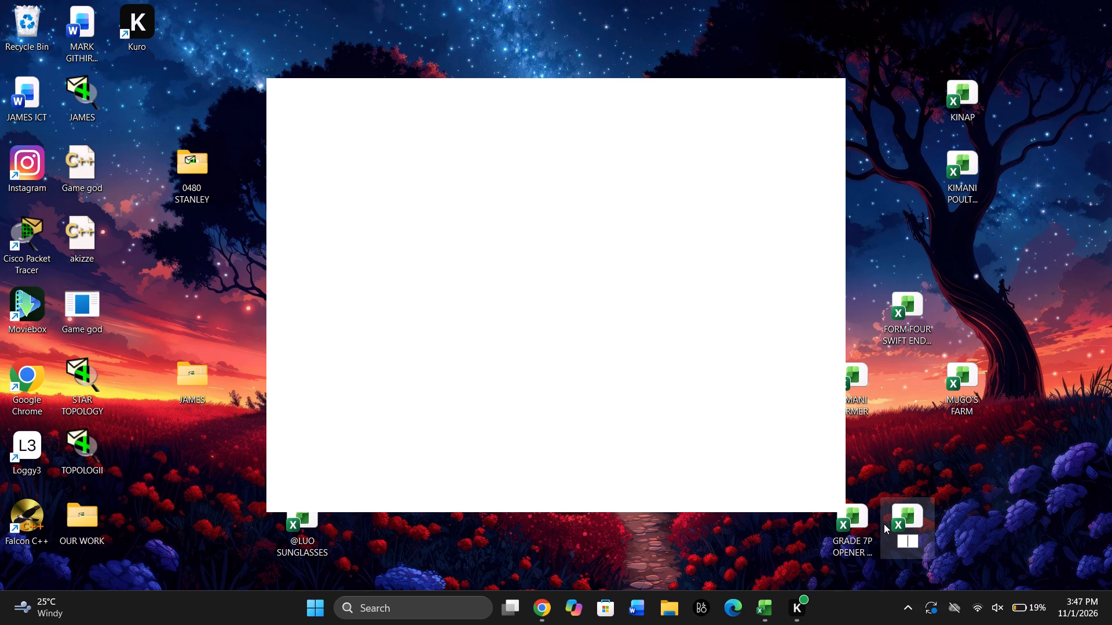
{"action": "type", "text": "GRADE S"}
{"action": "type", "text": "IX END"}
{"action": "key", "text": "space"}
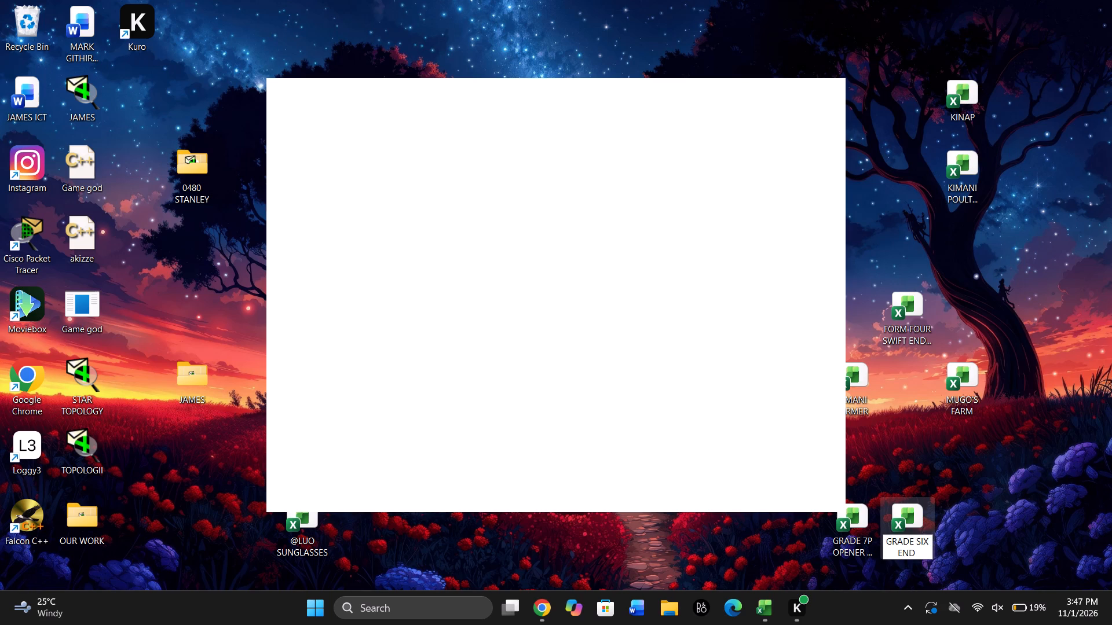
{"action": "type", "text": "OF TERM E"}
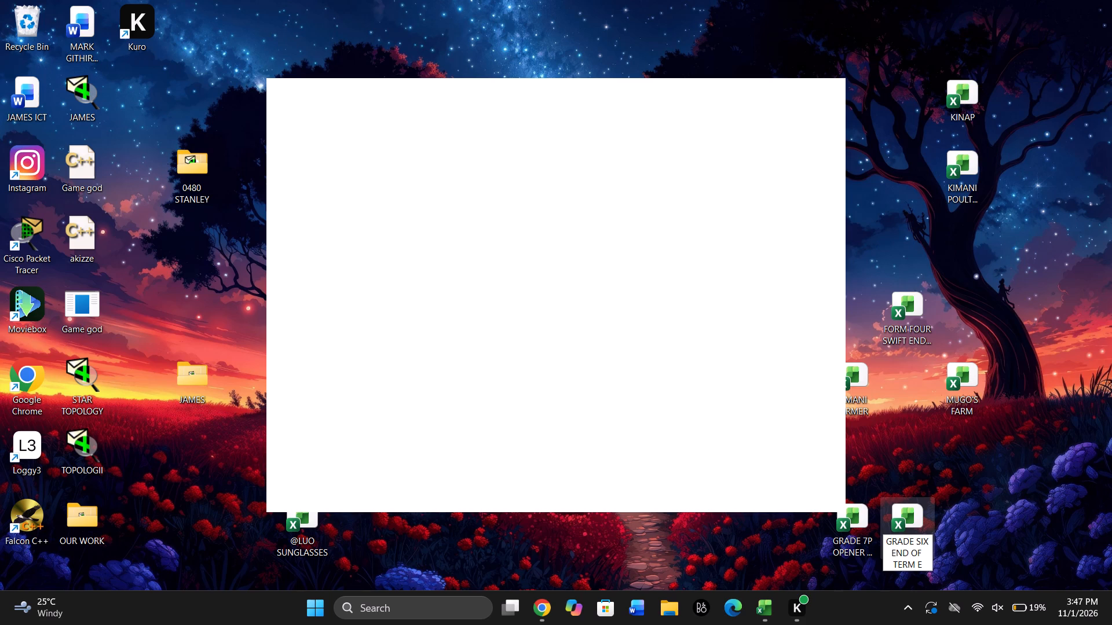
{"action": "type", "text": "XAM"}
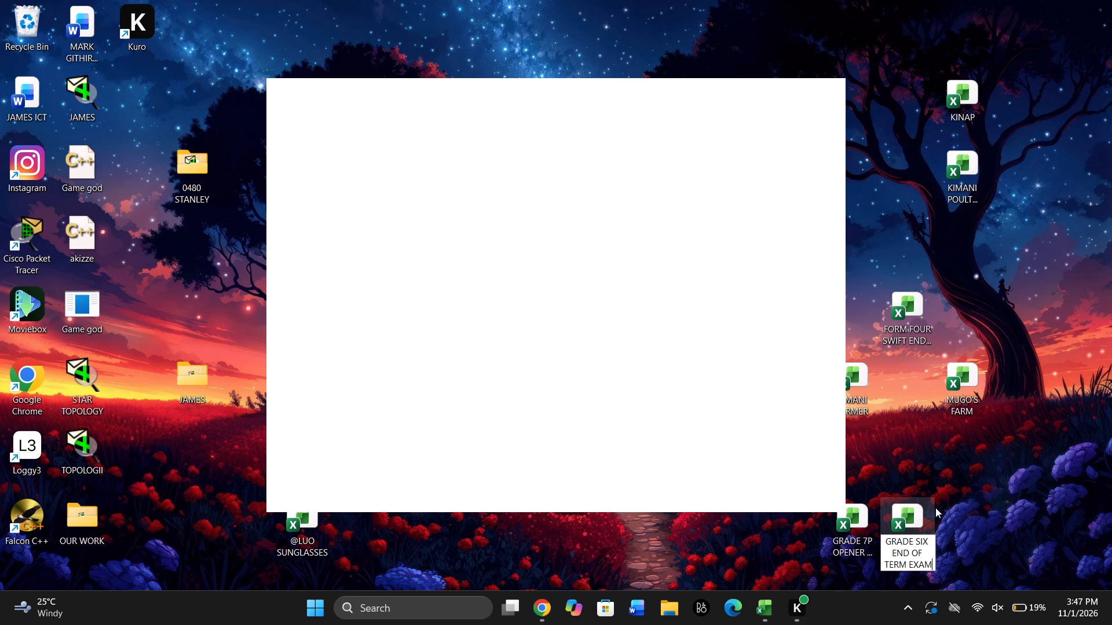
{"action": "left_click", "coordinate": [966, 494]}
Open the GRADE SIX END OF TERM EXAM workbook in Excel.
{"action": "triple_click", "coordinate": [906, 506]}
{"action": "left_click", "coordinate": [906, 506]}
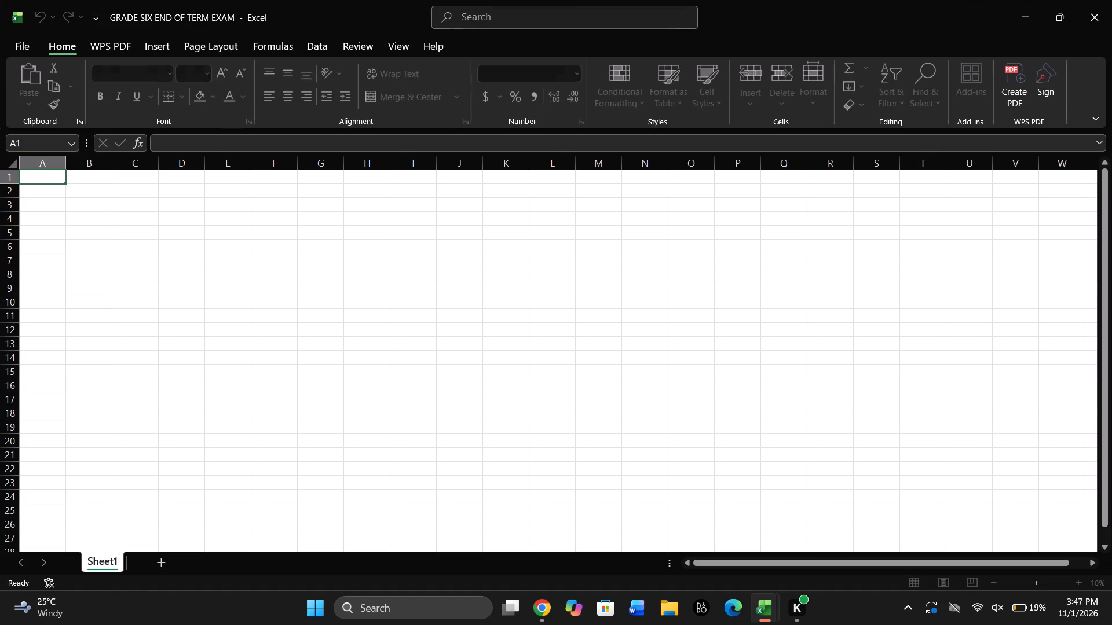
Select the cell range A1 to H1 in the first row of Sheet1.
{"action": "left_click", "coordinate": [52, 179]}
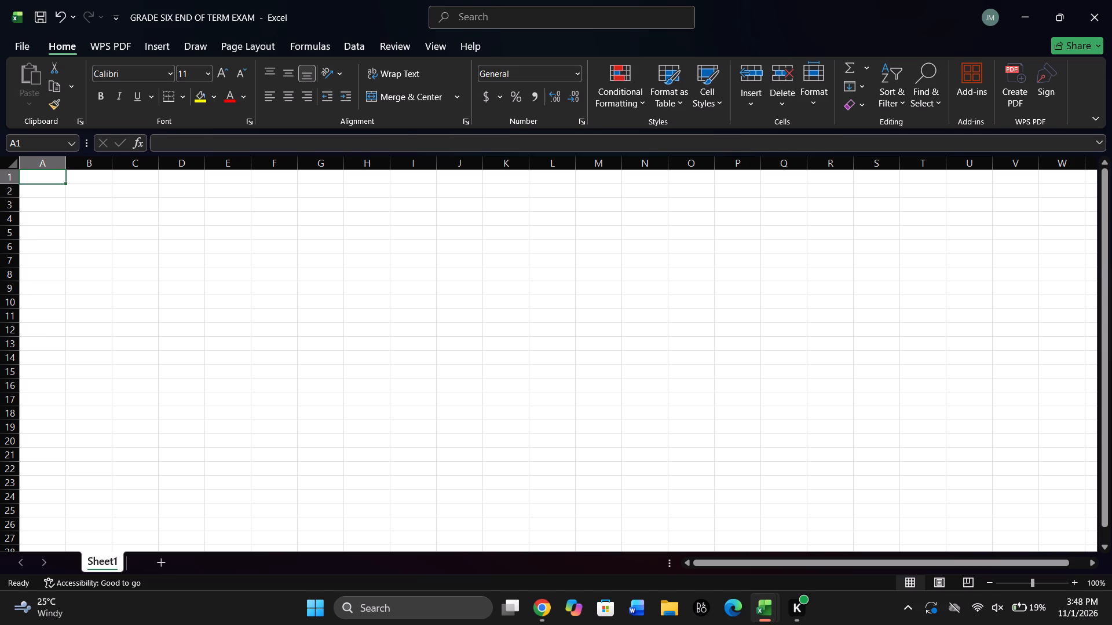
{"action": "left_click", "coordinate": [49, 180]}
{"action": "left_click_drag", "start_coordinate": [49, 180], "coordinate": [132, 185]}
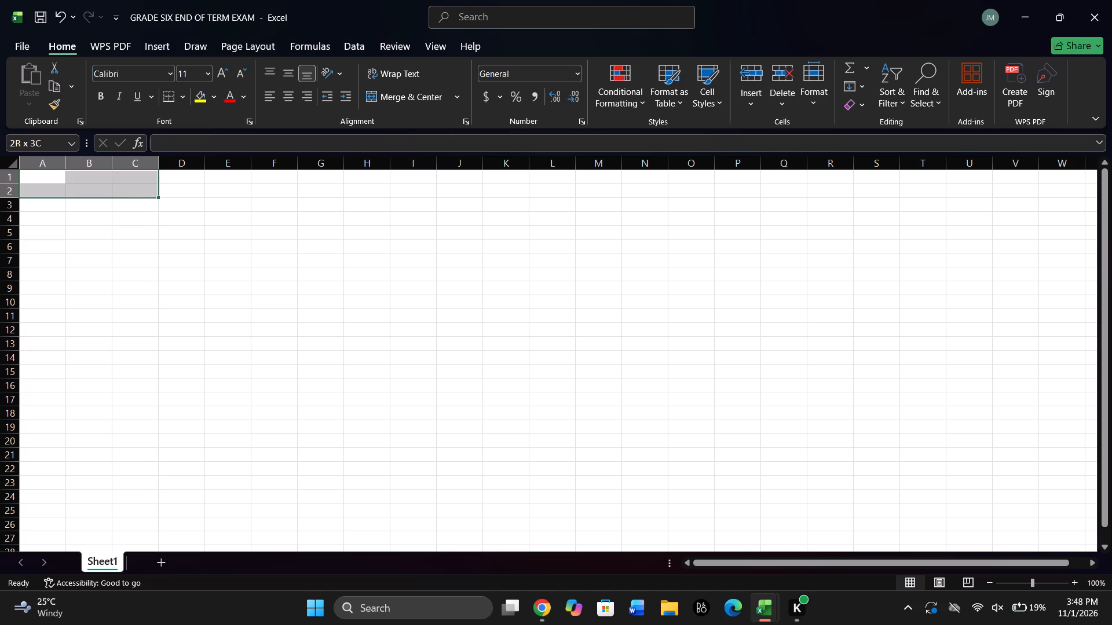
{"action": "left_click_drag", "start_coordinate": [132, 185], "coordinate": [338, 181]}
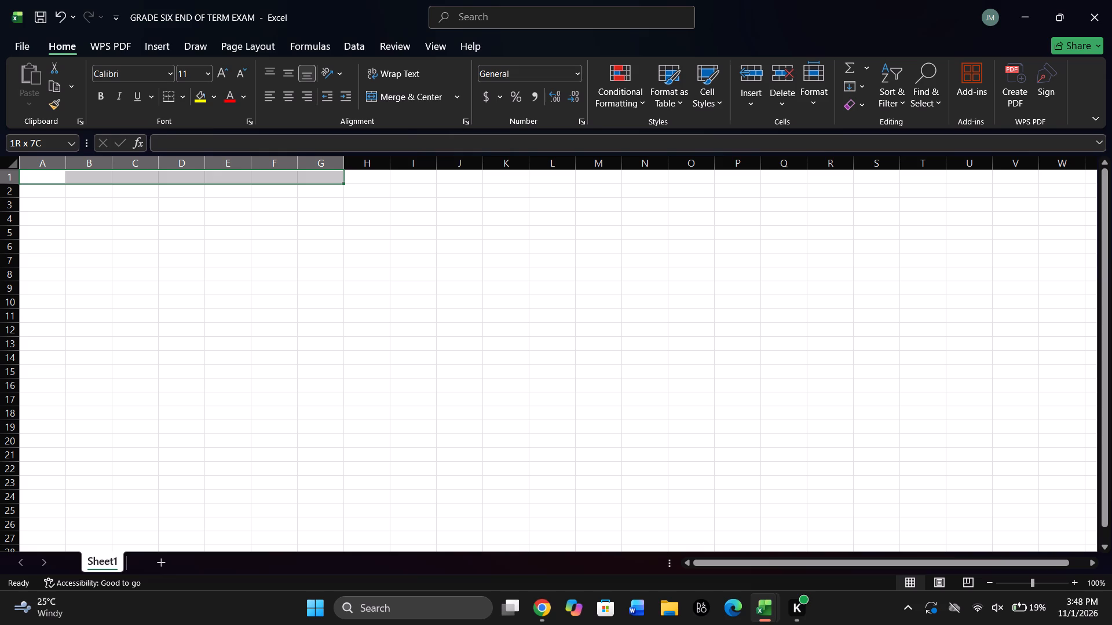
{"action": "left_click_drag", "start_coordinate": [338, 181], "coordinate": [348, 183]}
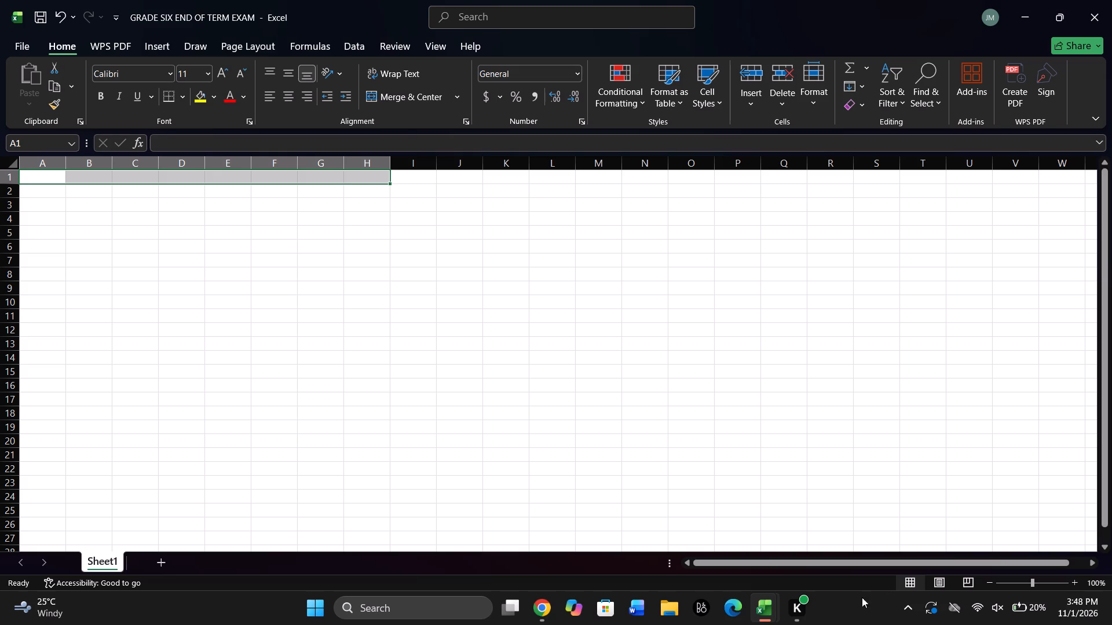
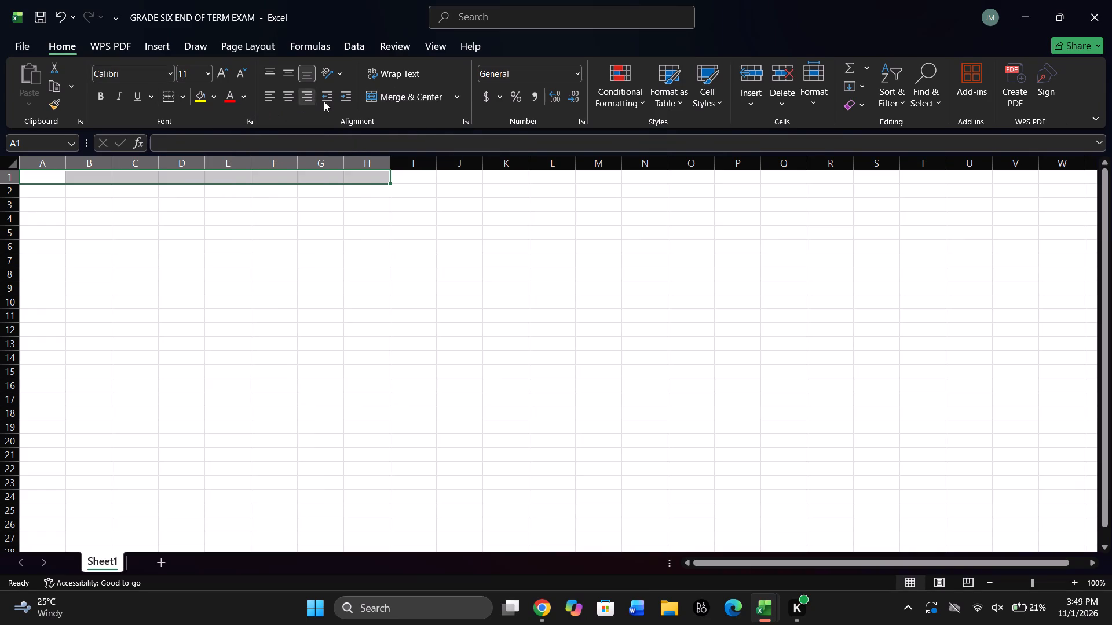
Merge and center the selected cells A1 to H1 into a single title cell.
{"action": "left_click", "coordinate": [374, 93]}
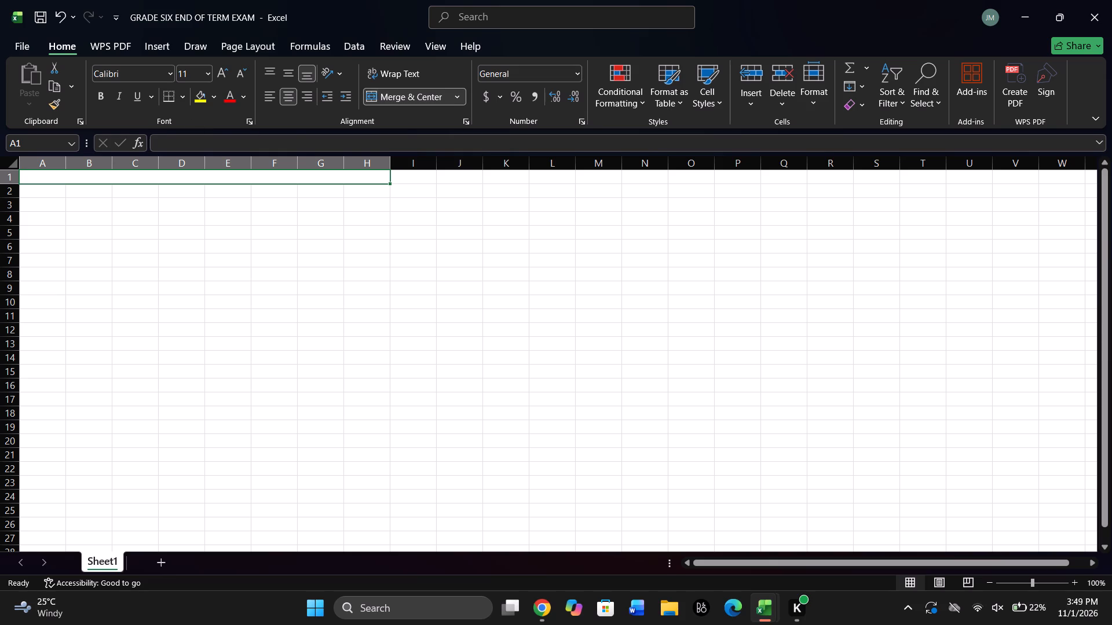
{"action": "left_click", "coordinate": [46, 187]}
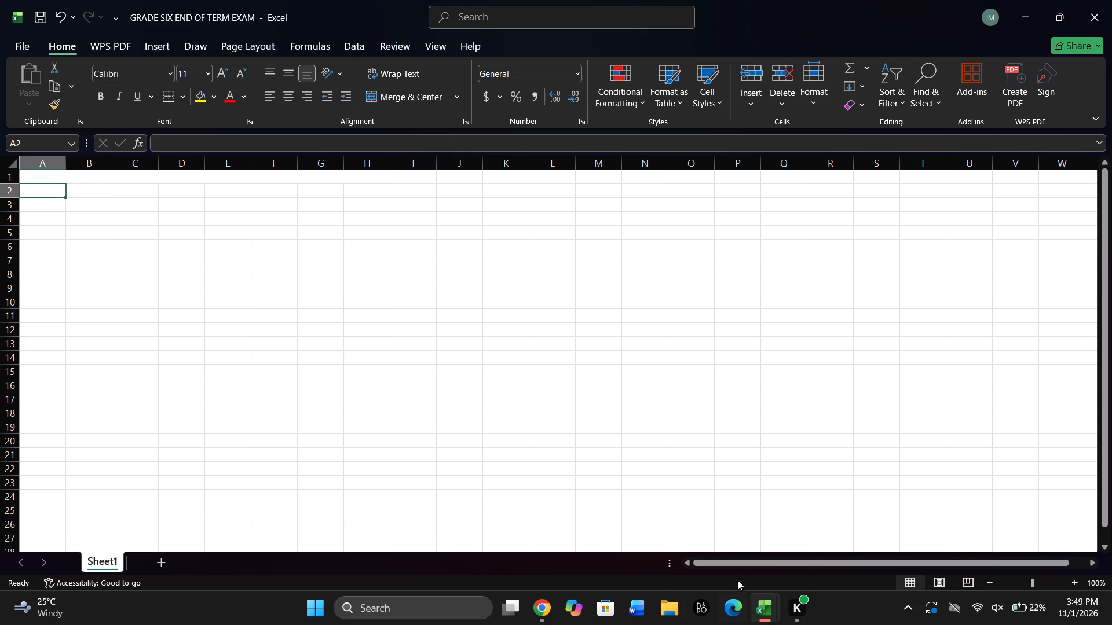
Enter the title "GRADE SIX END OF TERM EXAM" in the merged cell in row 1, and open cell A2 for entry.
{"action": "double_click", "coordinate": [71, 180]}
{"action": "type", "text": "GRADE"}
{"action": "key", "text": "space"}
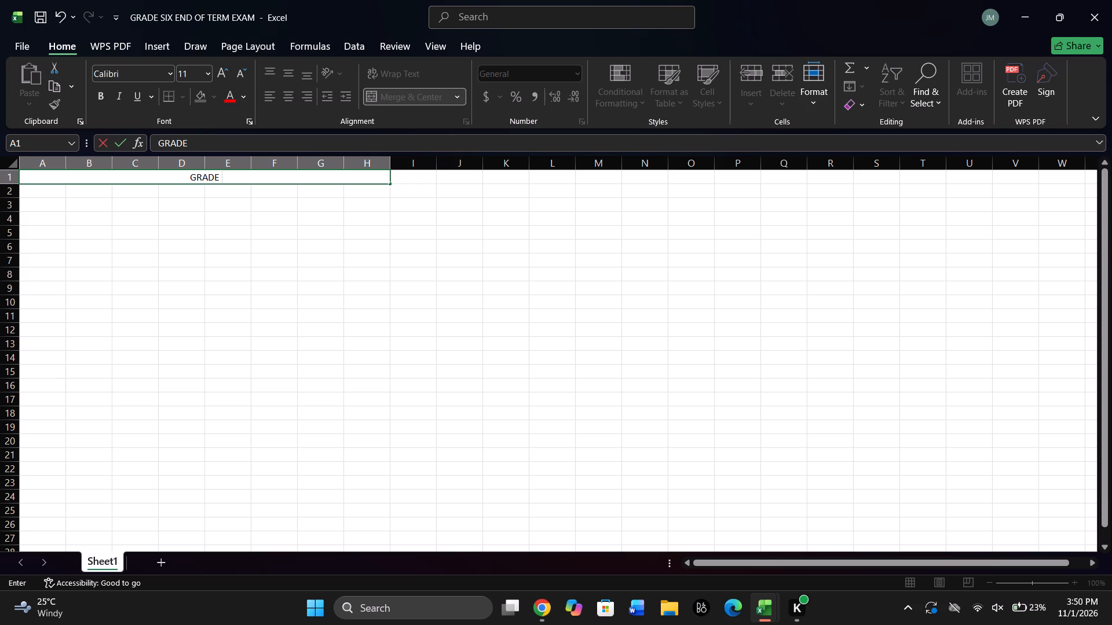
{"action": "type", "text": "SIX"}
{"action": "key", "text": "space"}
{"action": "key", "text": "e"}
{"action": "type", "text": "ND"}
{"action": "key", "text": "space"}
{"action": "type", "text": "OF TERM"}
{"action": "key", "text": "space"}
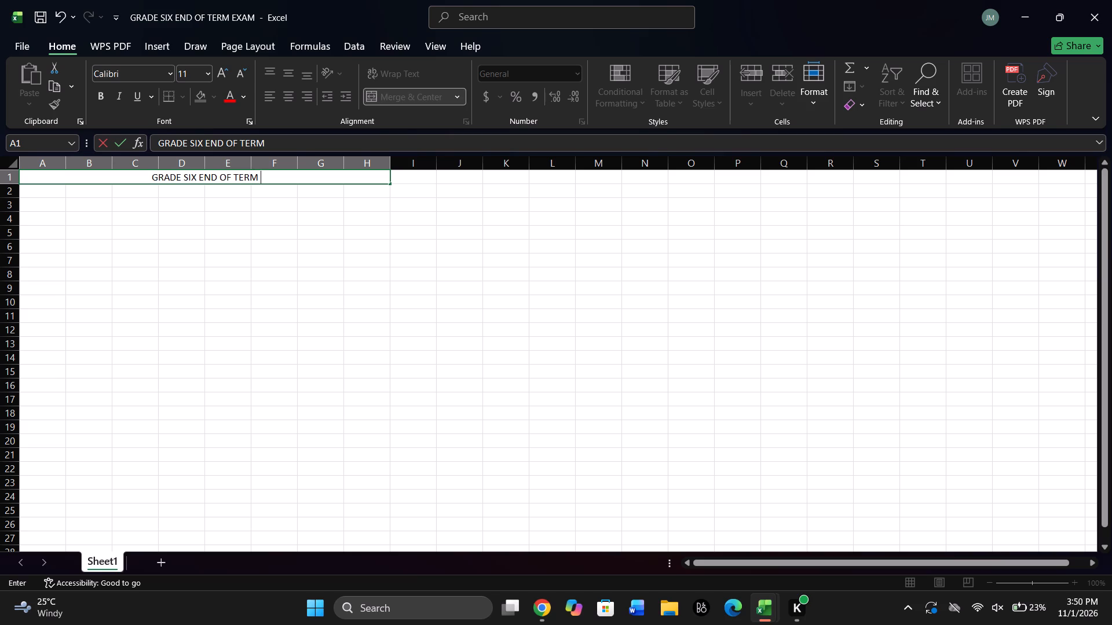
{"action": "type", "text": "EXAM"}
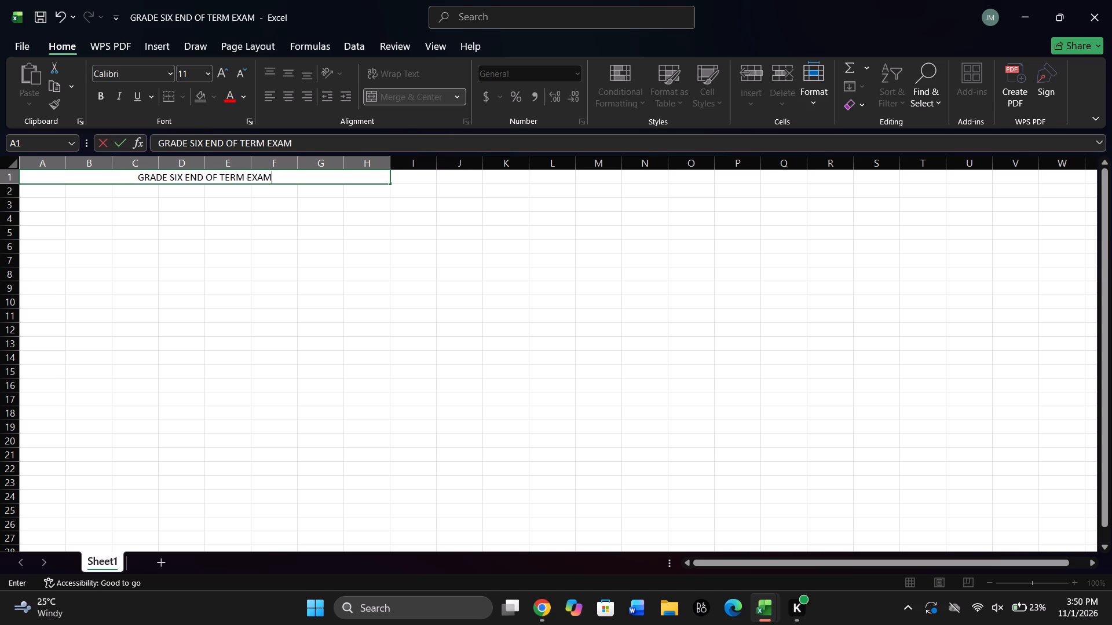
{"action": "double_click", "coordinate": [50, 189]}
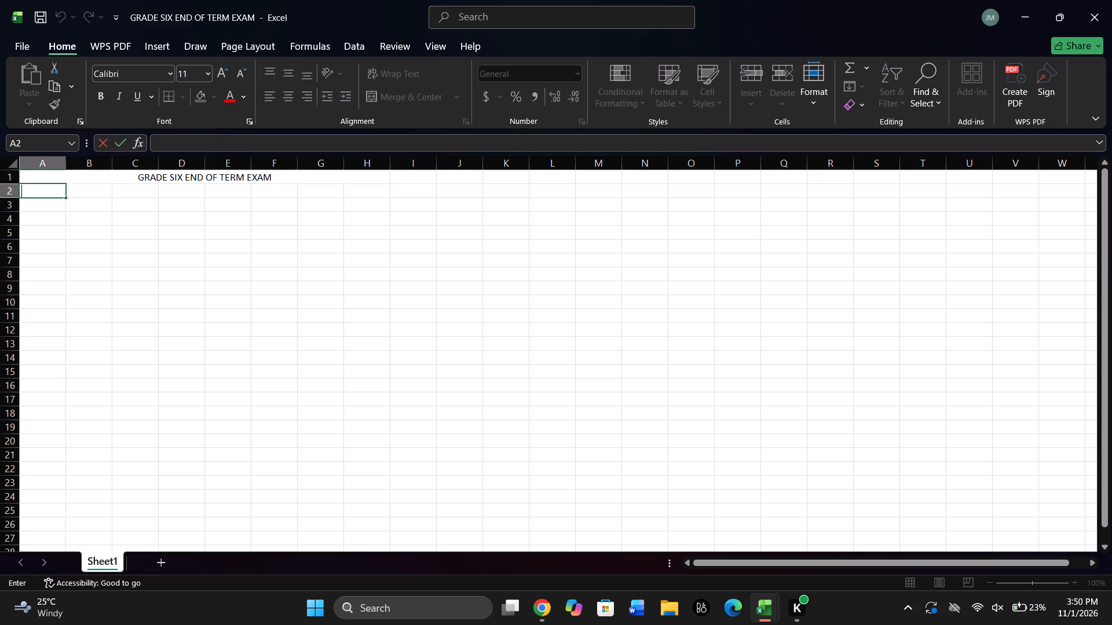
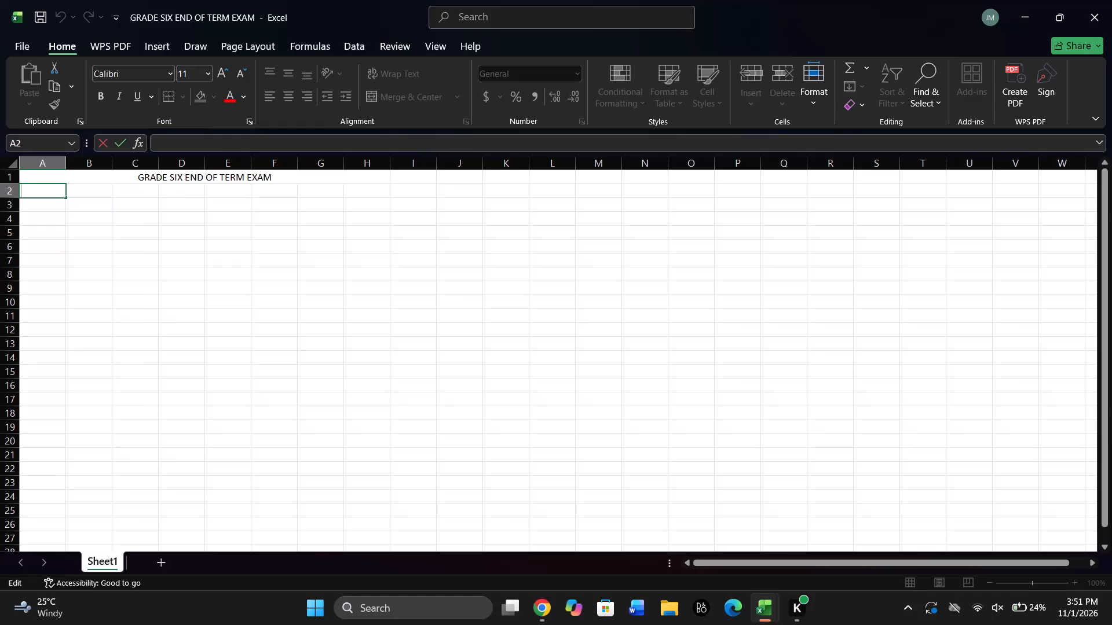
Enter the column header NAME in cell A2 and widen column A for student names.
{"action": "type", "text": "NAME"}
{"action": "left_click", "coordinate": [45, 211]}
{"action": "left_click", "coordinate": [53, 187]}
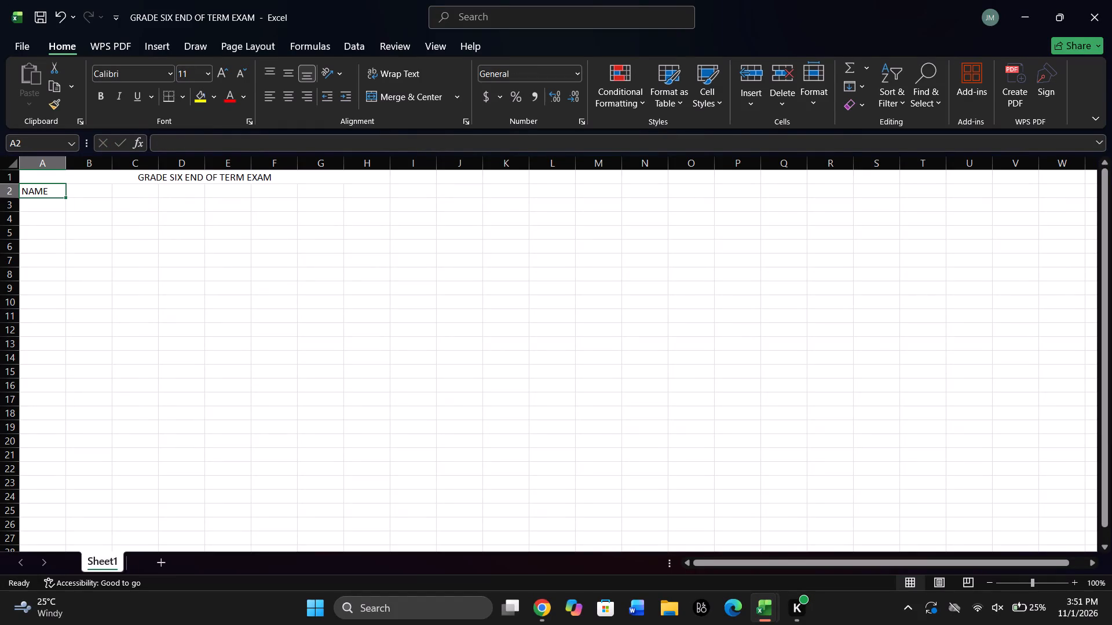
{"action": "left_click_drag", "start_coordinate": [63, 159], "coordinate": [87, 159]}
Enter the first two students' full names in capitals in cells A3 and A4 under the NAME header.
{"action": "left_click", "coordinate": [60, 200]}
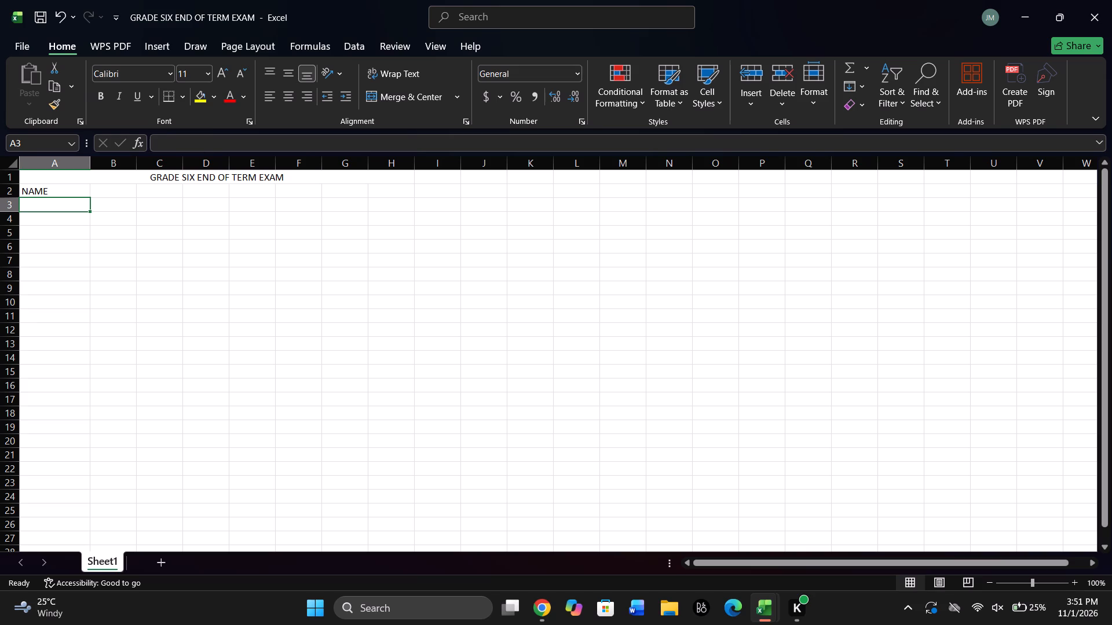
{"action": "left_click", "coordinate": [45, 205]}
{"action": "double_click", "coordinate": [45, 205]}
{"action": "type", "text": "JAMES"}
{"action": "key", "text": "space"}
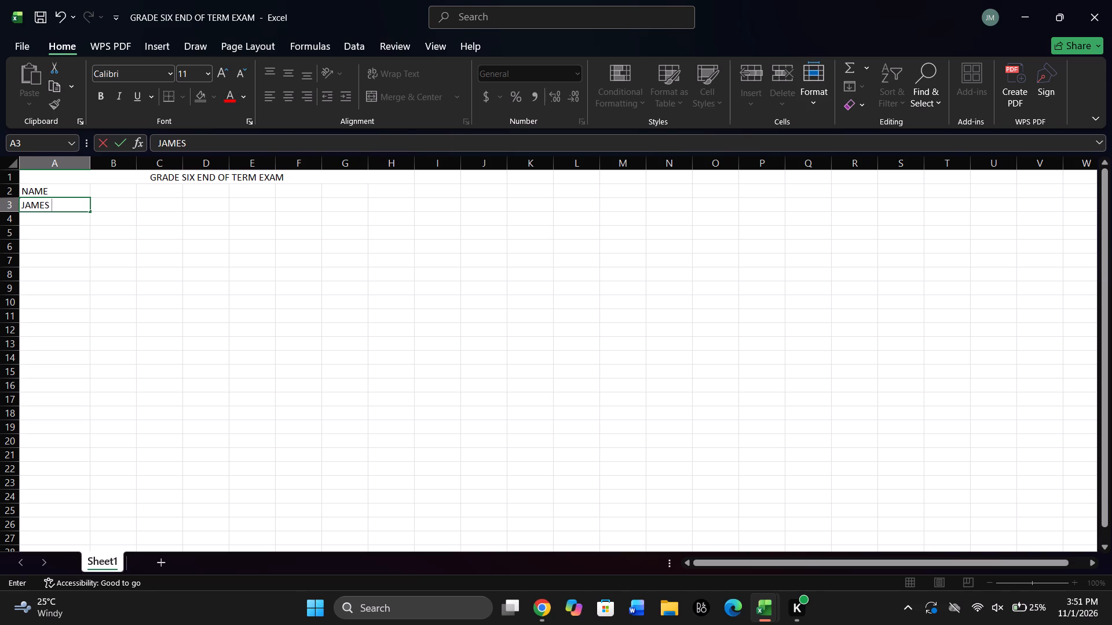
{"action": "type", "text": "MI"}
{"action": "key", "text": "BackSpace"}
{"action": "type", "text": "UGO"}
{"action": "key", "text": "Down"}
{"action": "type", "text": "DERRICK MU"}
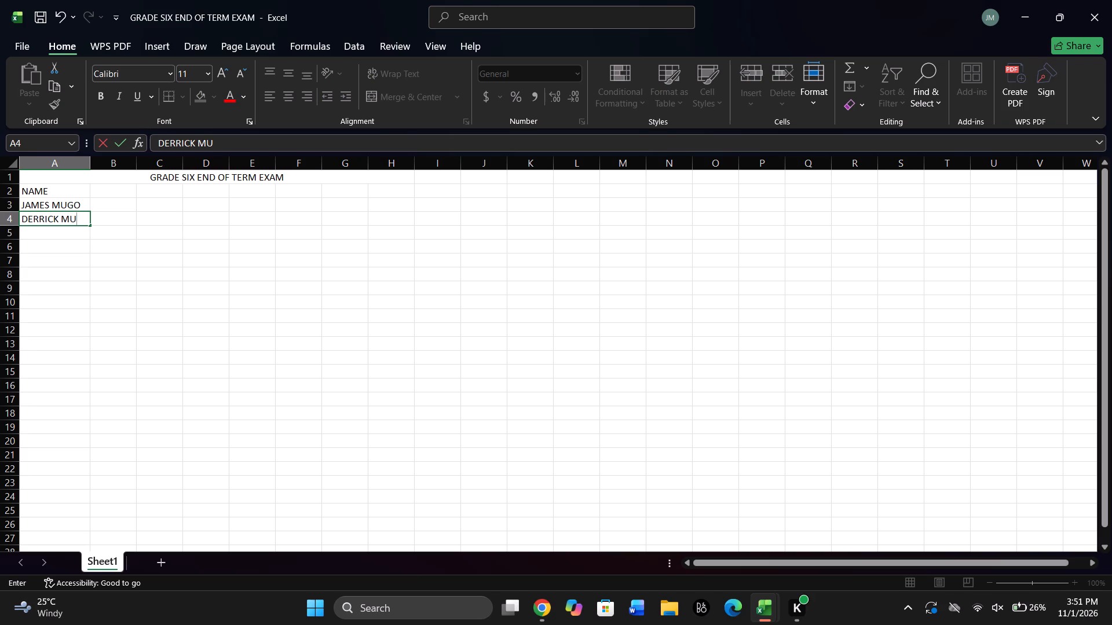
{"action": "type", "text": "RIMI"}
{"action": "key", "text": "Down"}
Widen column A slightly so the student name in cell A4 fits within it.
{"action": "left_click", "coordinate": [73, 215]}
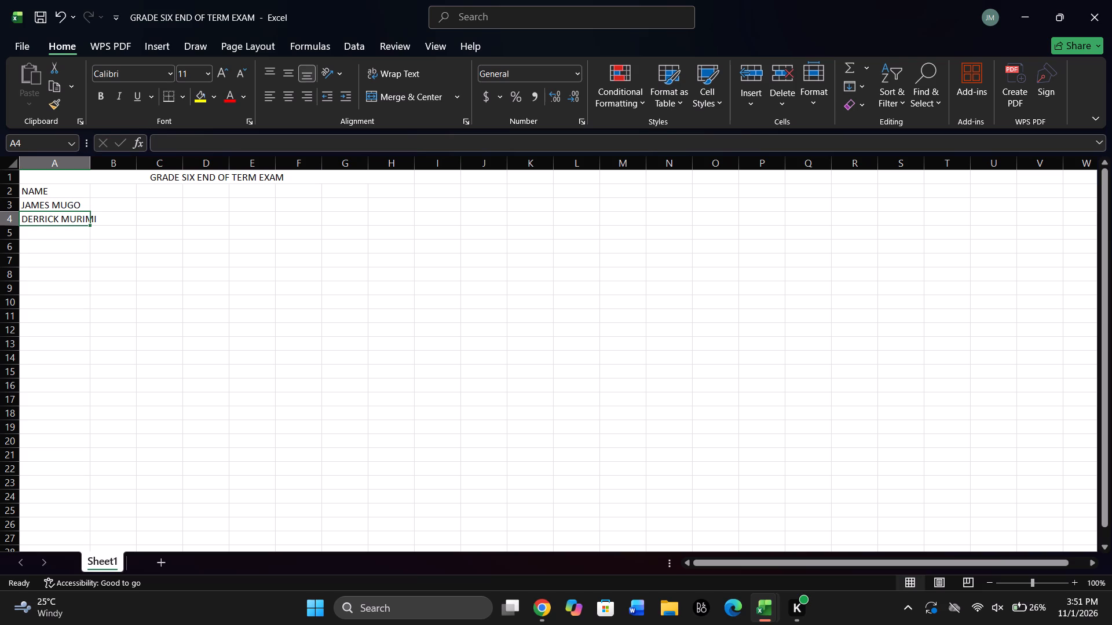
{"action": "left_click_drag", "start_coordinate": [90, 162], "coordinate": [98, 162]}
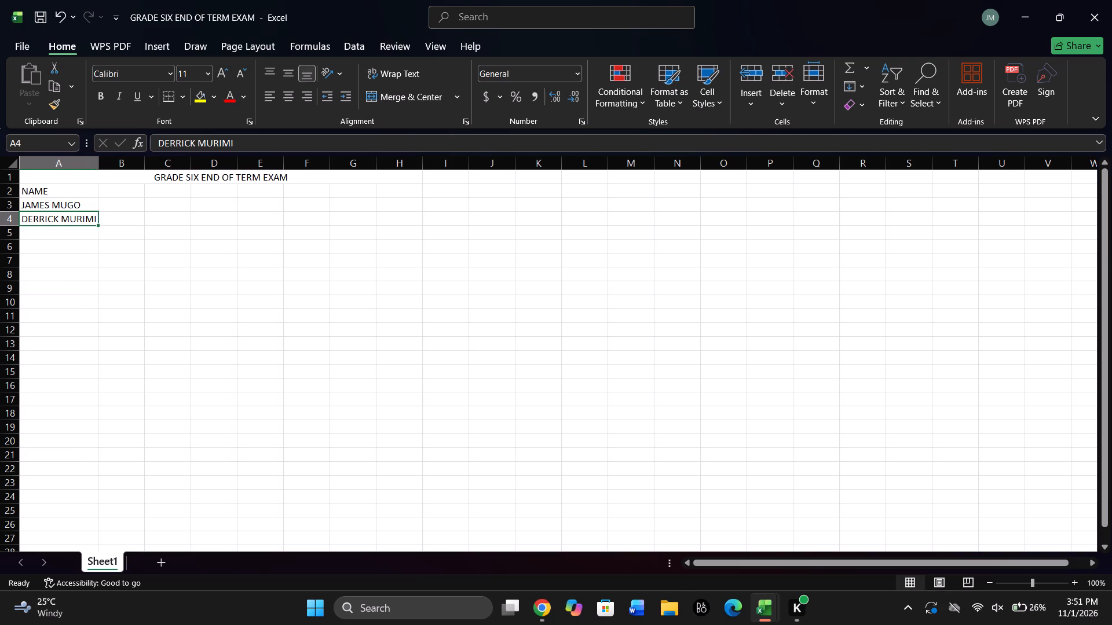
Enter the third student's full name in capitals in cell A5.
{"action": "left_click", "coordinate": [45, 240]}
{"action": "left_click", "coordinate": [44, 228]}
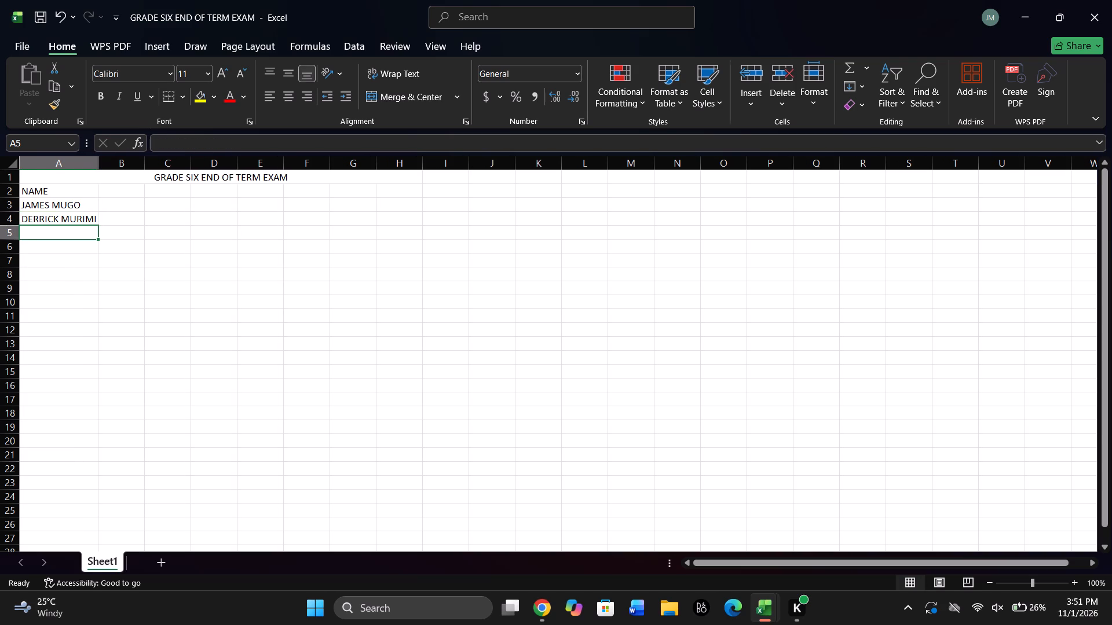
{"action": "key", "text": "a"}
{"action": "key", "text": "BackSpace"}
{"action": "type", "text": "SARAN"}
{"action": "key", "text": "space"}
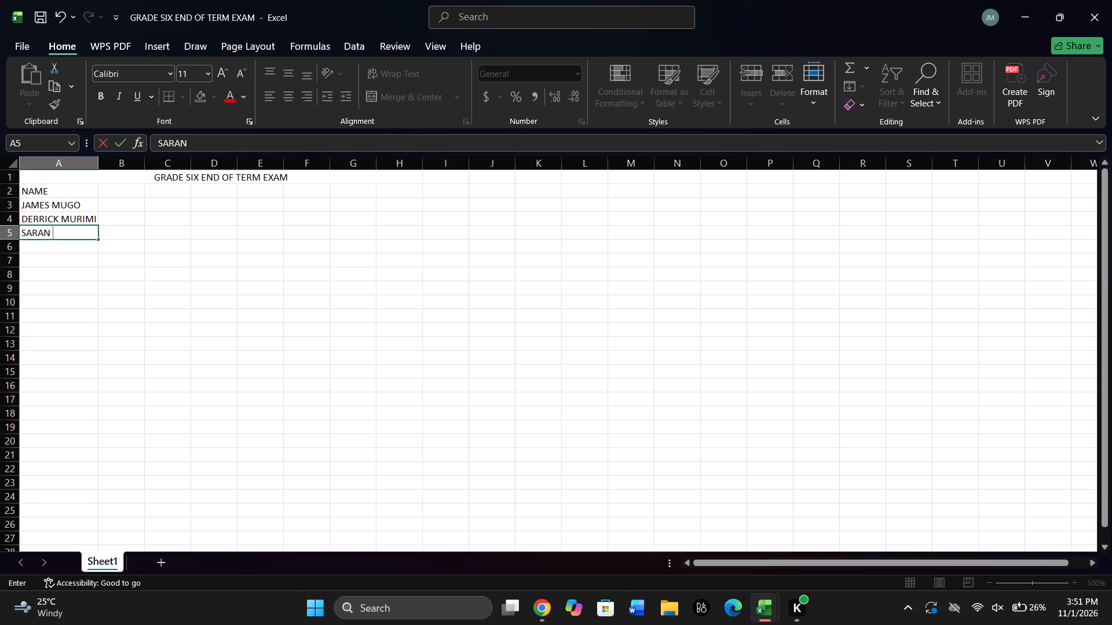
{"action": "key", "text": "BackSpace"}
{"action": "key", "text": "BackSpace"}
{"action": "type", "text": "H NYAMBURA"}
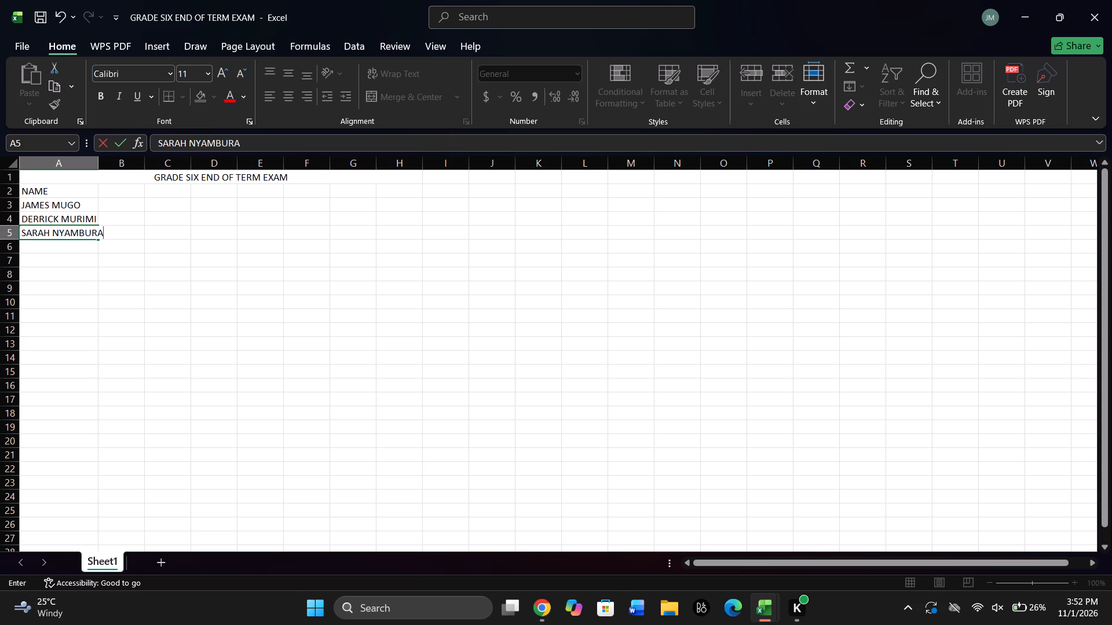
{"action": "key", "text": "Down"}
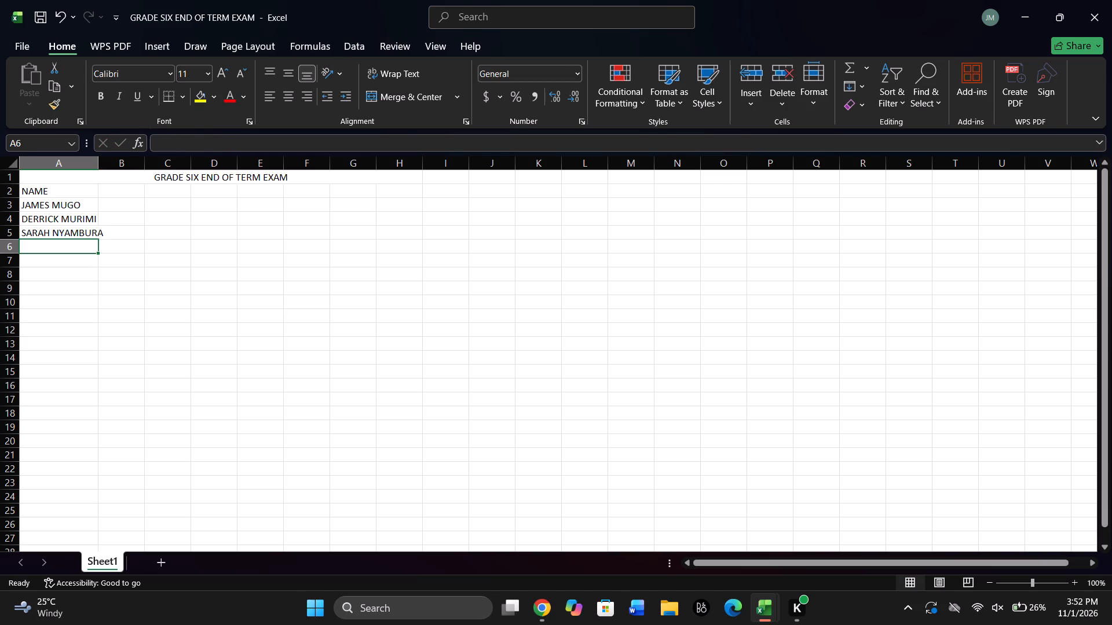
Widen column A to about 18.11 so the student name in cell A5 fits.
{"action": "left_click", "coordinate": [80, 236]}
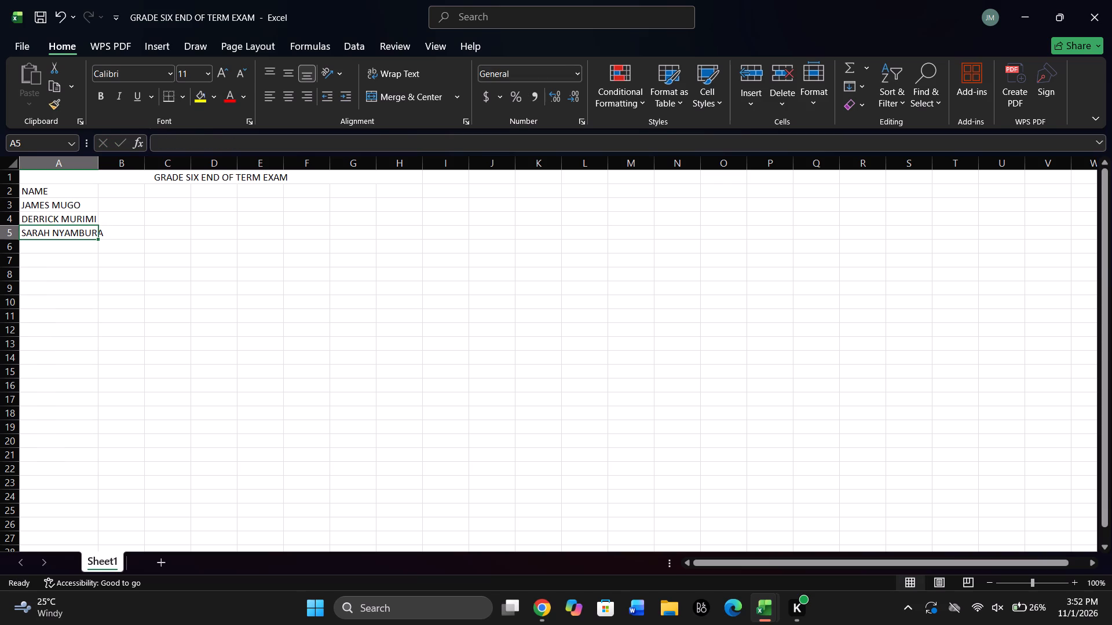
{"action": "left_click_drag", "start_coordinate": [98, 160], "coordinate": [118, 160]}
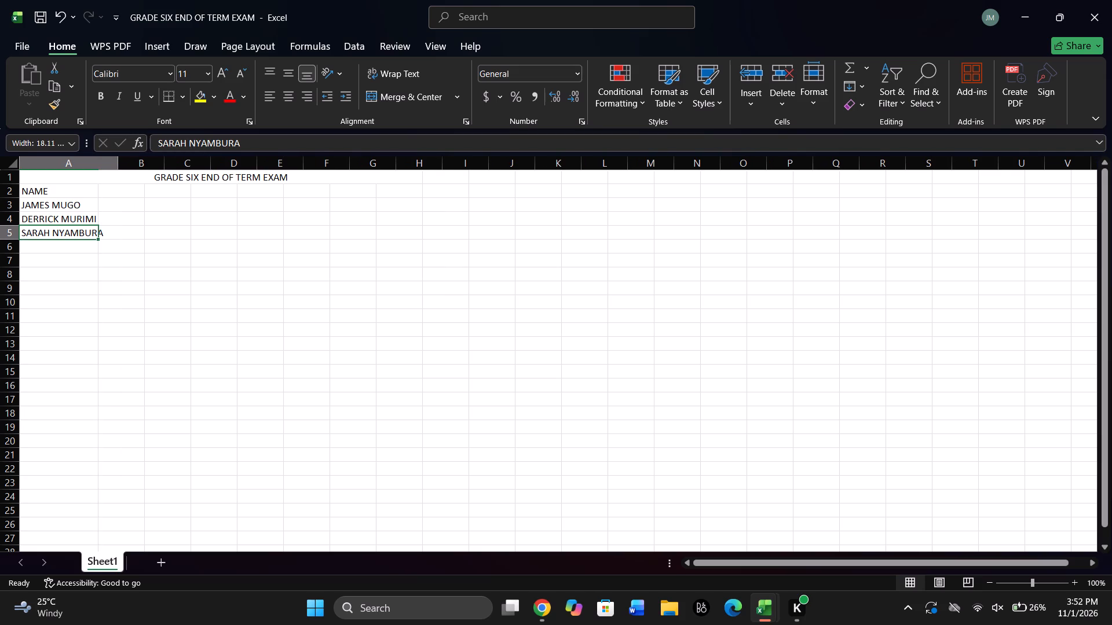
Enter the fourth student's full name in capitals in cell A6.
{"action": "double_click", "coordinate": [47, 245]}
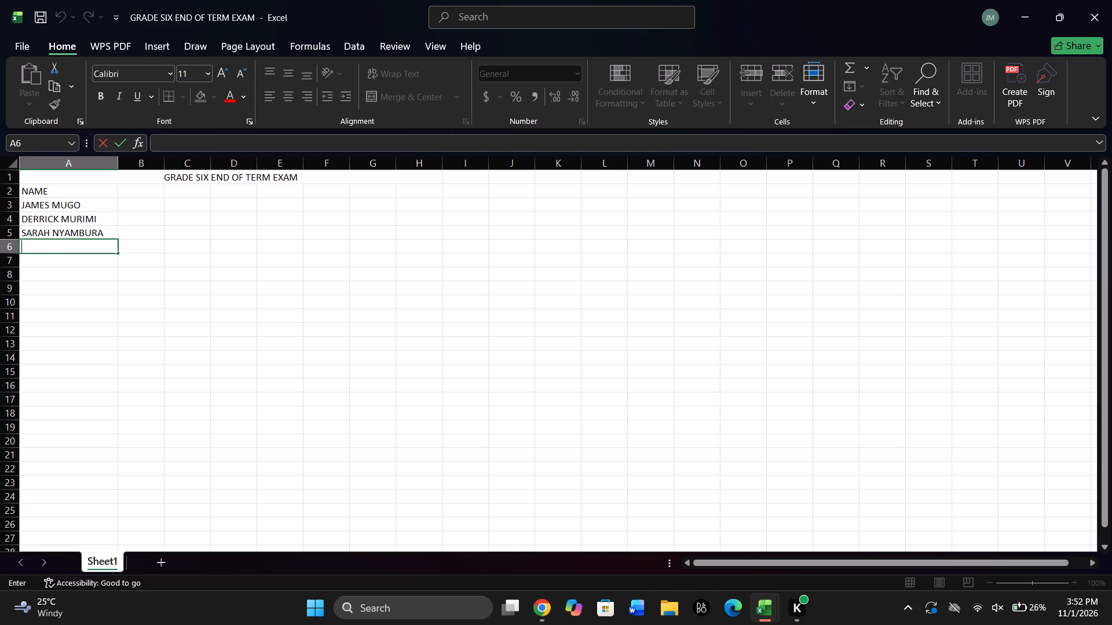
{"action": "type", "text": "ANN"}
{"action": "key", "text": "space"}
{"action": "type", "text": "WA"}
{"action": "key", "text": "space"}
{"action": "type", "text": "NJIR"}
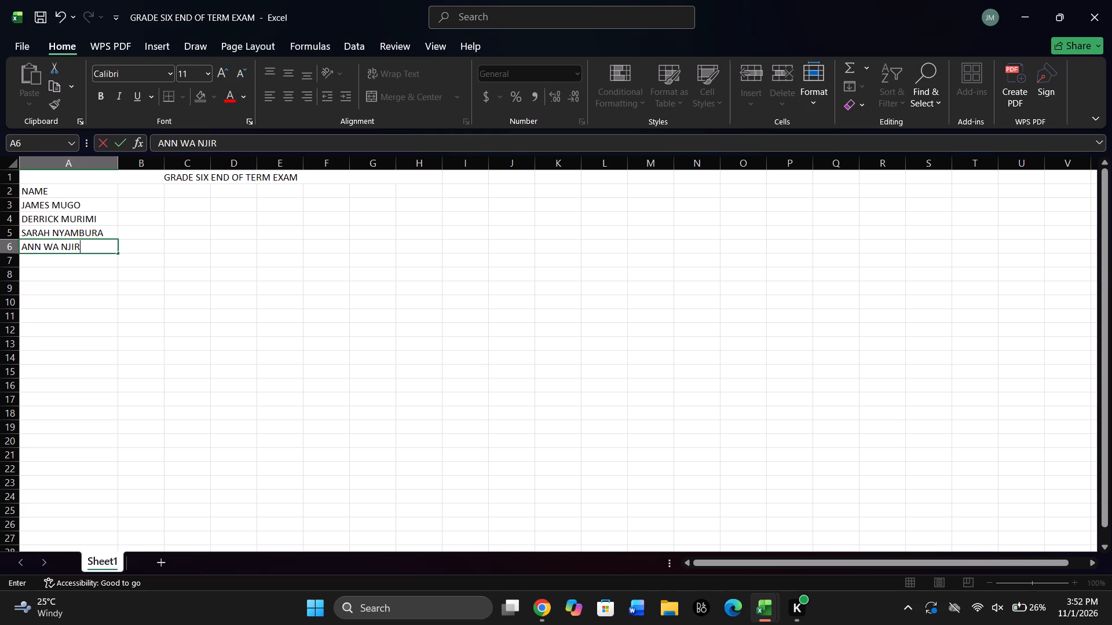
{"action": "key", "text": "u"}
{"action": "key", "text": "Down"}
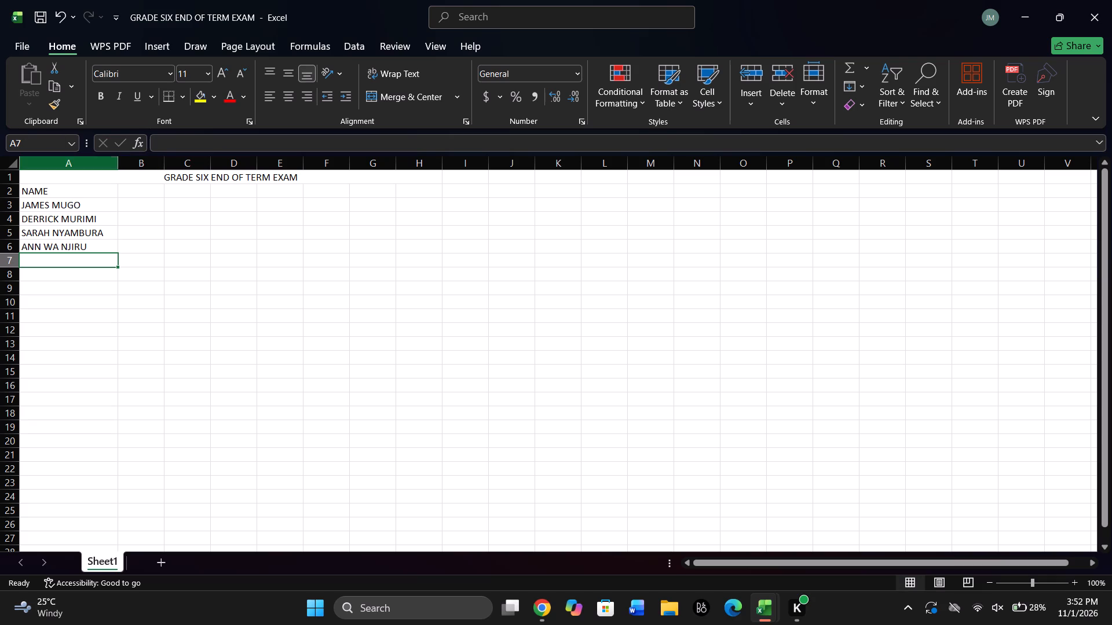
Remove the stray space inside the student's surname in cell A6.
{"action": "left_click", "coordinate": [77, 260]}
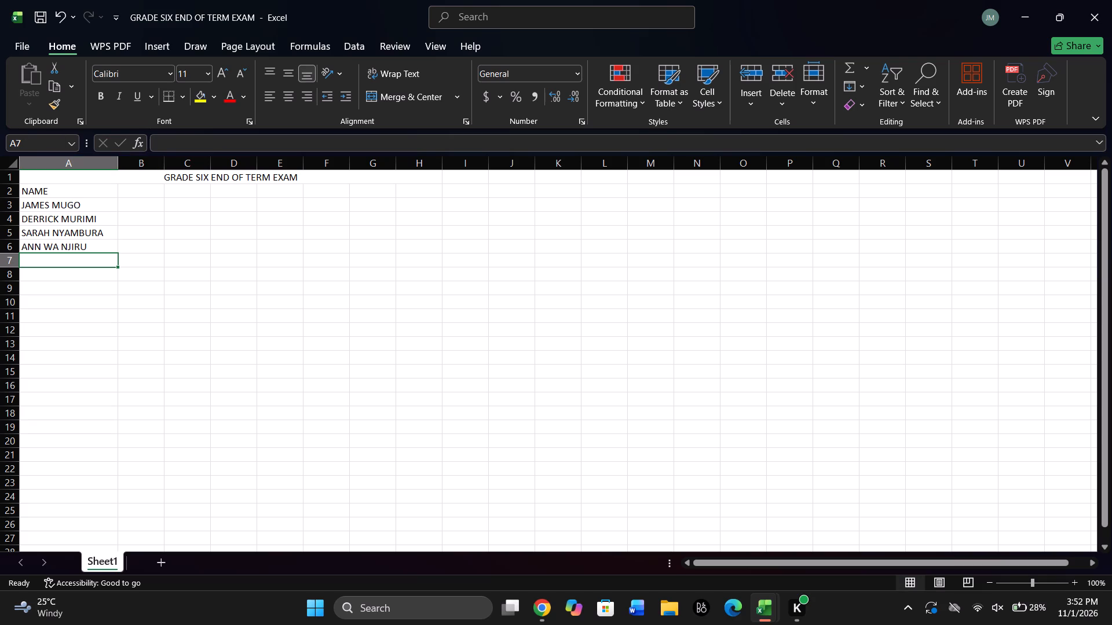
{"action": "double_click", "coordinate": [64, 248]}
{"action": "key", "text": "BackSpace"}
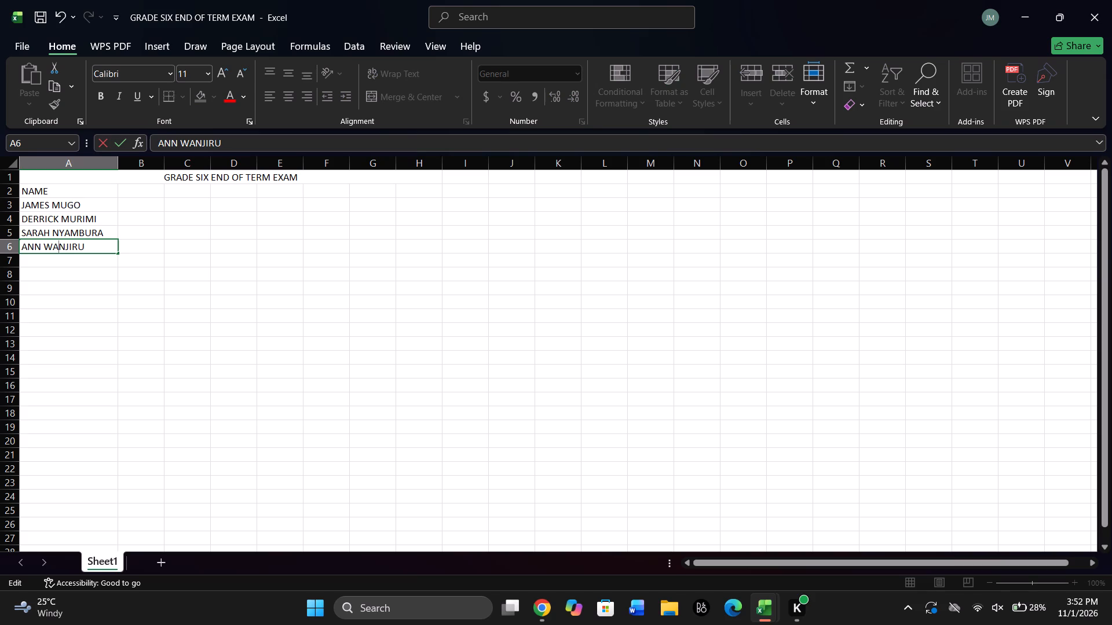
{"action": "left_click", "coordinate": [63, 260]}
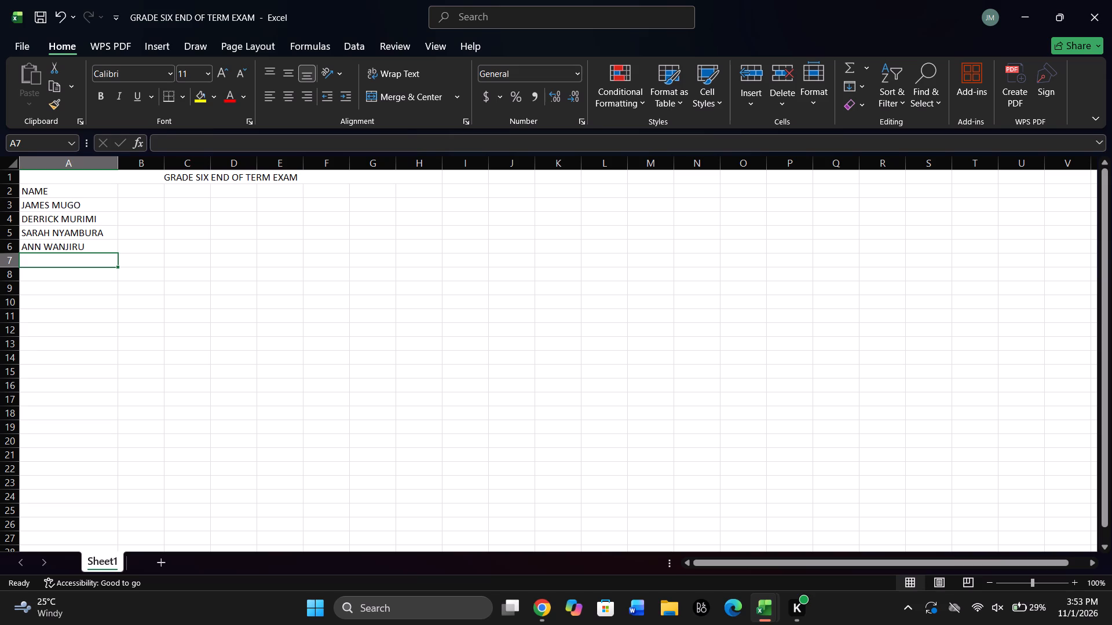
Enter the fifth and sixth students' full names in capitals in cells A7 and A8.
{"action": "double_click", "coordinate": [37, 257]}
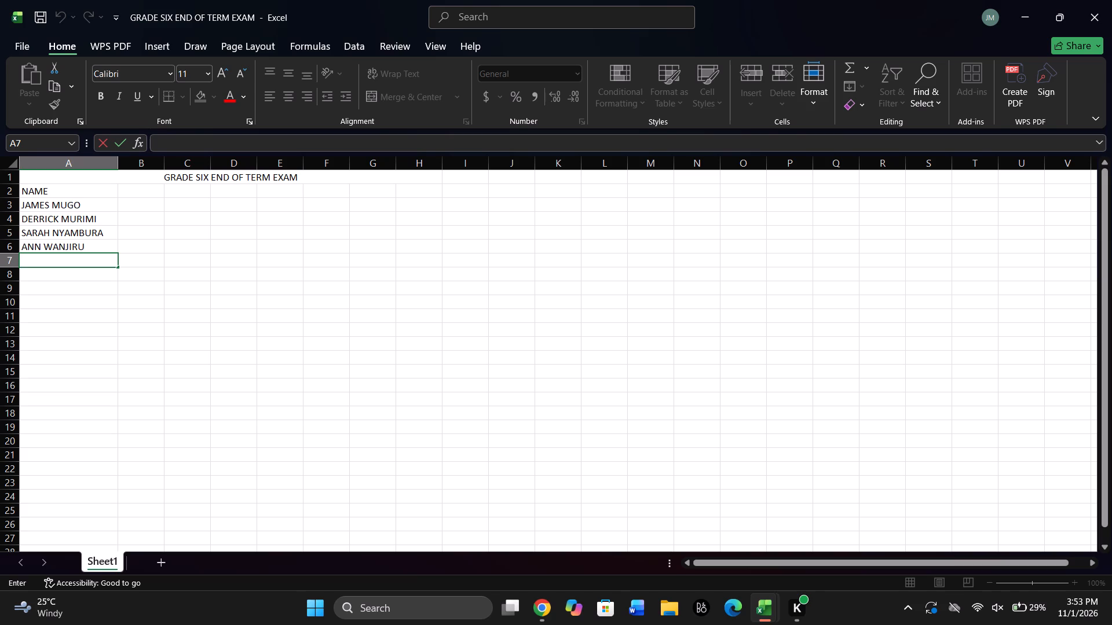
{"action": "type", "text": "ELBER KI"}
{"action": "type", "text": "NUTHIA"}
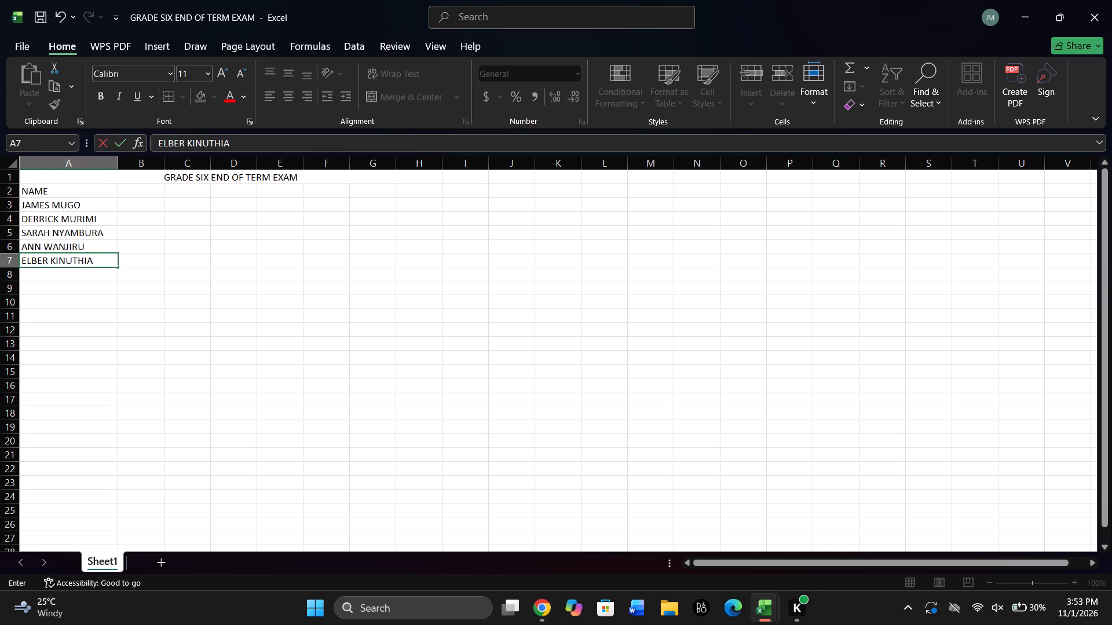
{"action": "left_click", "coordinate": [61, 271]}
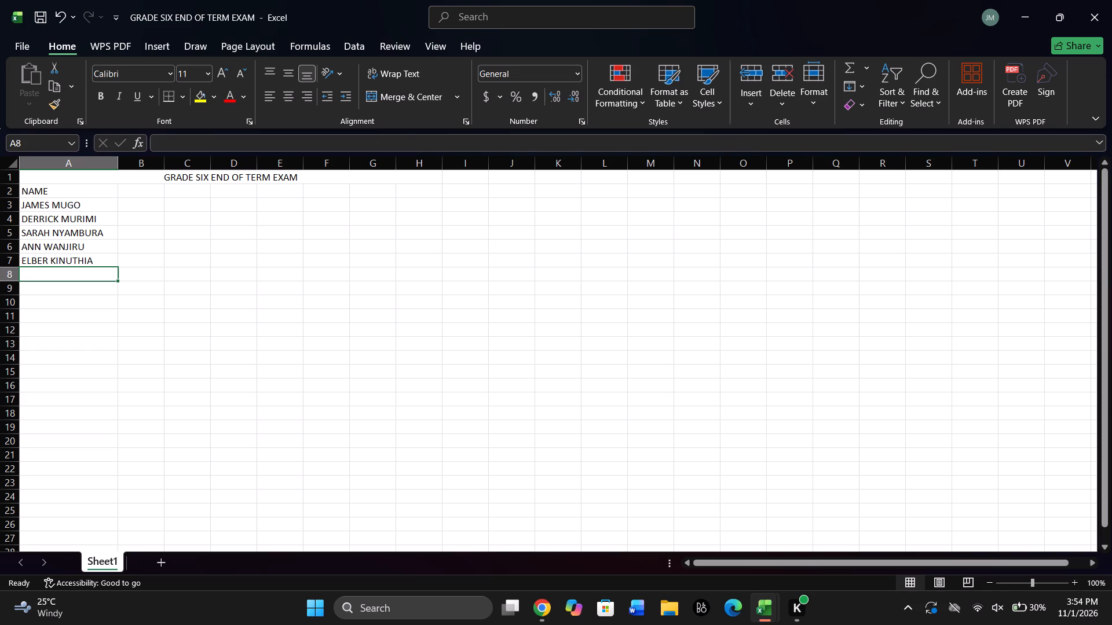
{"action": "double_click", "coordinate": [78, 275]}
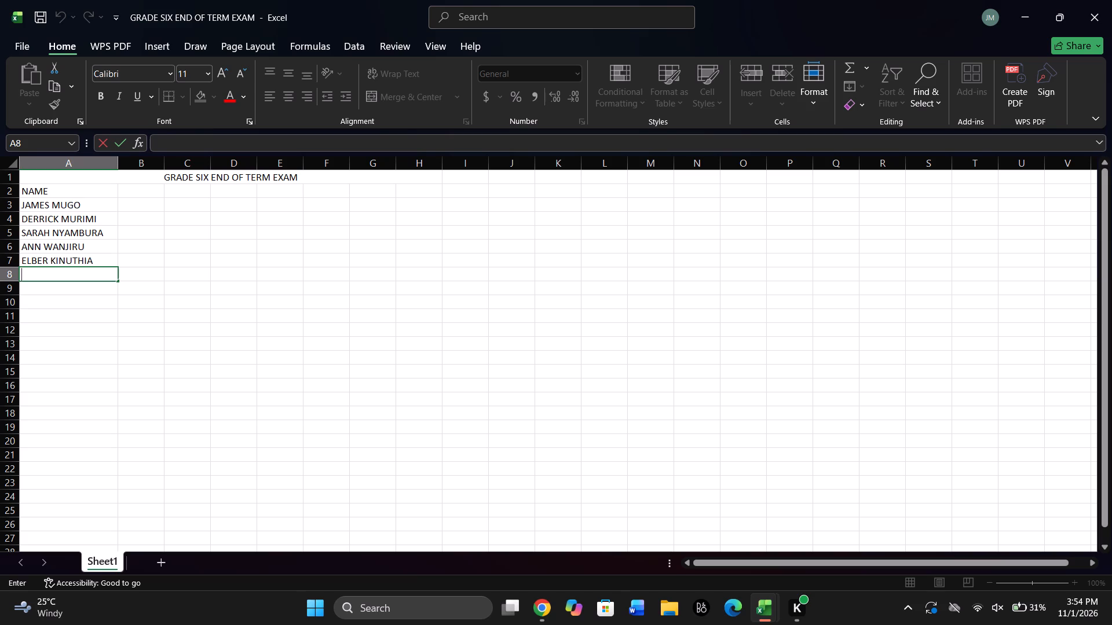
{"action": "left_click", "coordinate": [64, 275]}
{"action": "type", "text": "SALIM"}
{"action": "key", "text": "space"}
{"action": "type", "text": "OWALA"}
{"action": "left_click", "coordinate": [76, 291]}
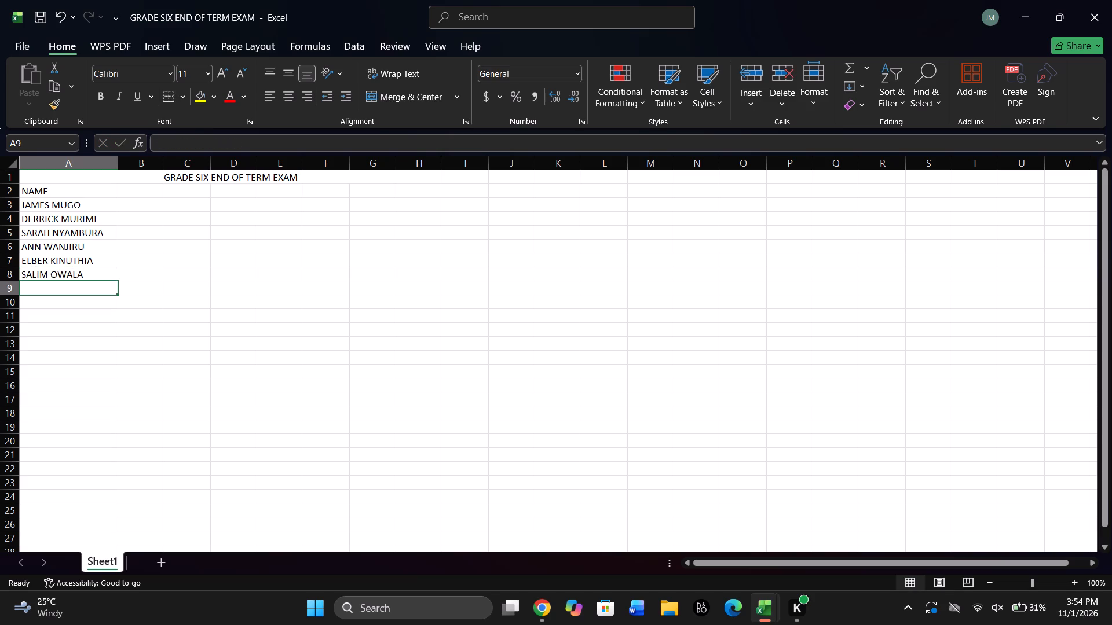
Enter the seventh student's full name in capitals in cell A9.
{"action": "double_click", "coordinate": [75, 289]}
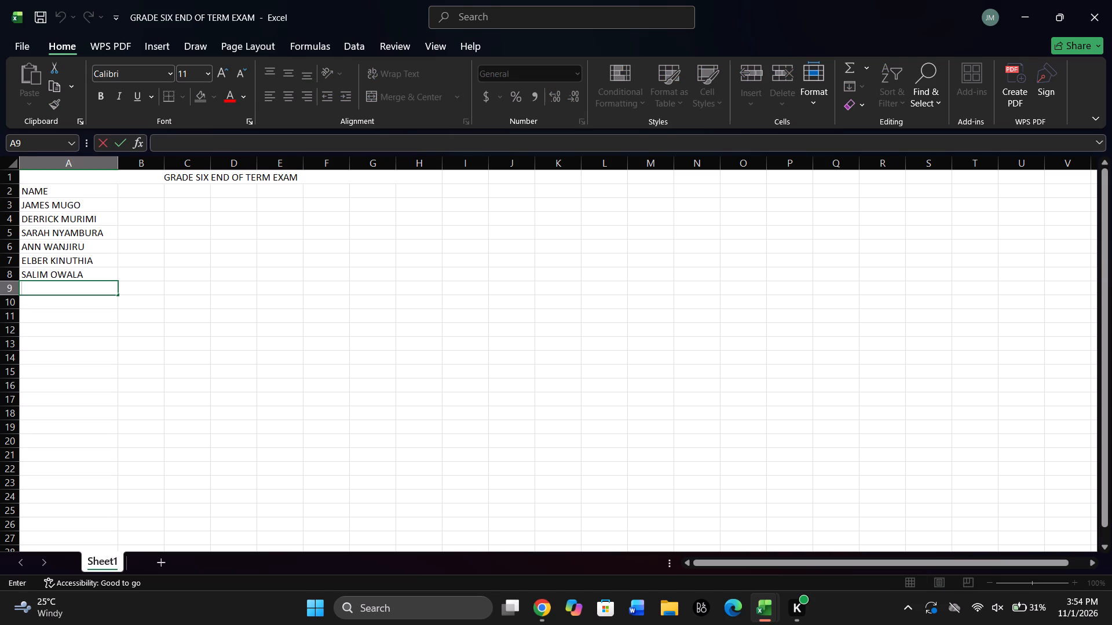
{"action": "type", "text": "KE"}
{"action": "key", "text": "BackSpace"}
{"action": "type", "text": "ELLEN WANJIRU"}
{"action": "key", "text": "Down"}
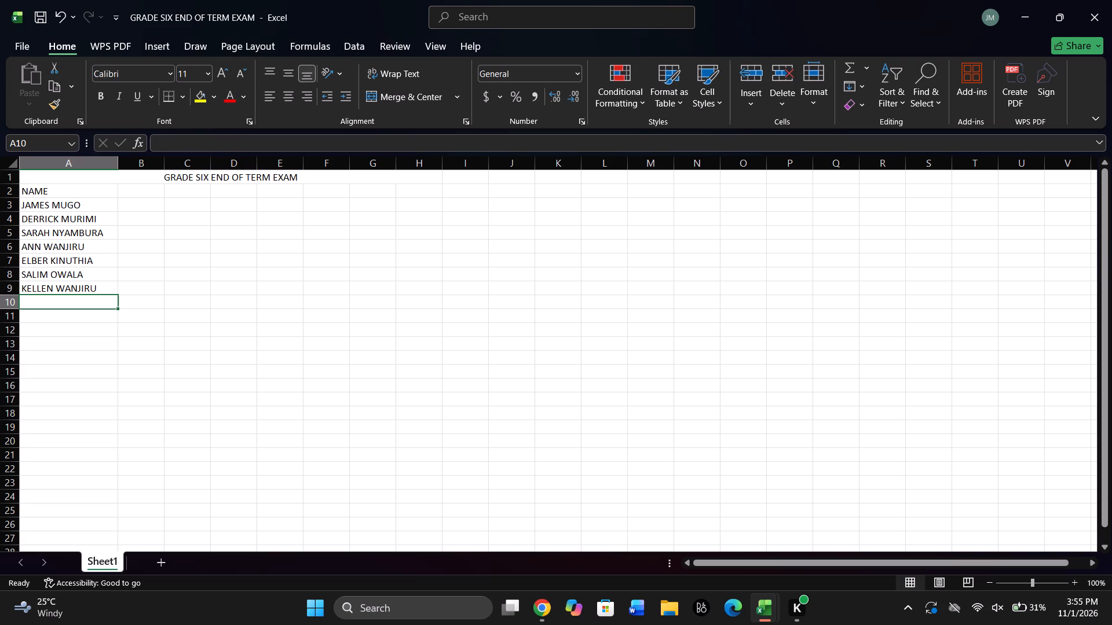
Go through the NAME column from cell A3 downwards to count the students entered so far.
{"action": "left_click", "coordinate": [74, 205]}
{"action": "key", "text": "Down"}
{"action": "key", "text": "Down"}
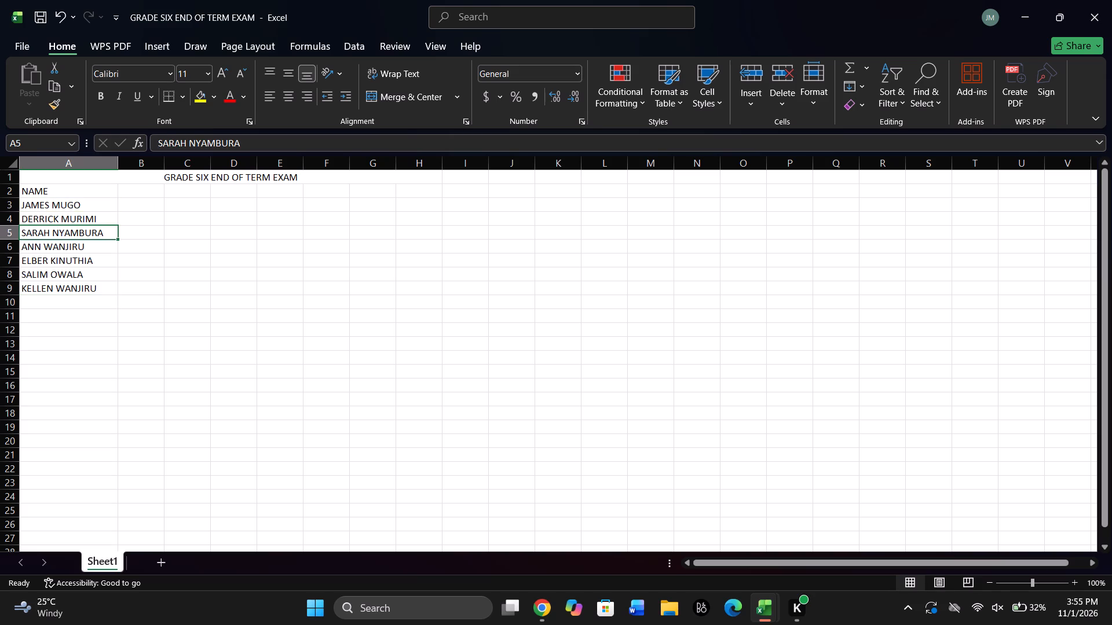
{"action": "key", "text": "Down"}
{"action": "key", "text": "Down"}
{"action": "key", "text": "Down"}
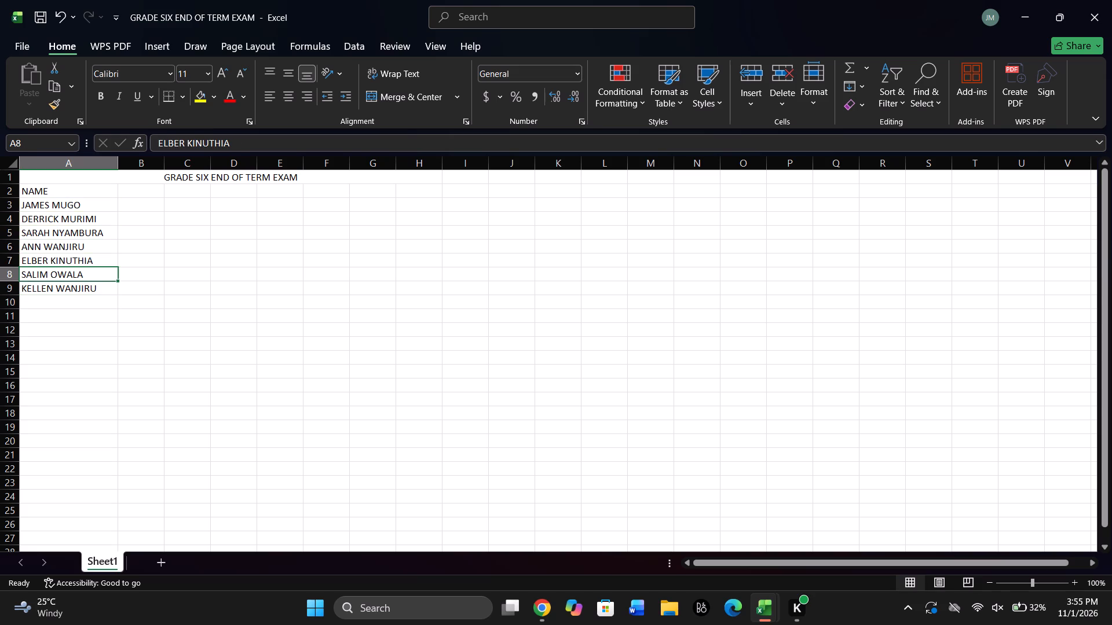
{"action": "key", "text": "Down"}
{"action": "key", "text": "Down"}
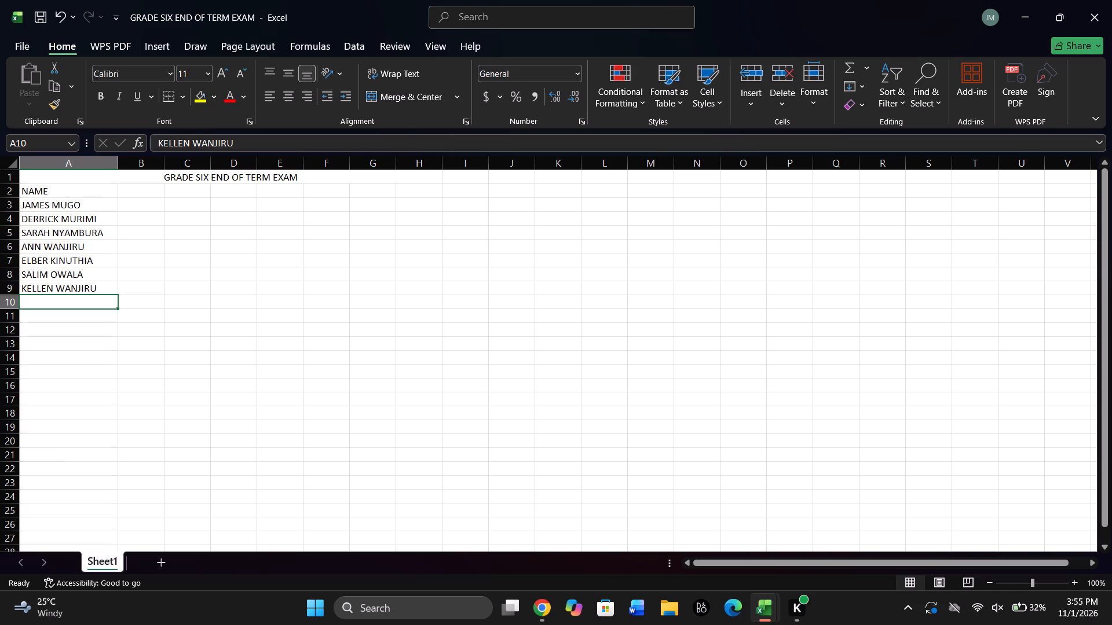
Enter the eighth and ninth students' full names in capitals in cells A10 and A11.
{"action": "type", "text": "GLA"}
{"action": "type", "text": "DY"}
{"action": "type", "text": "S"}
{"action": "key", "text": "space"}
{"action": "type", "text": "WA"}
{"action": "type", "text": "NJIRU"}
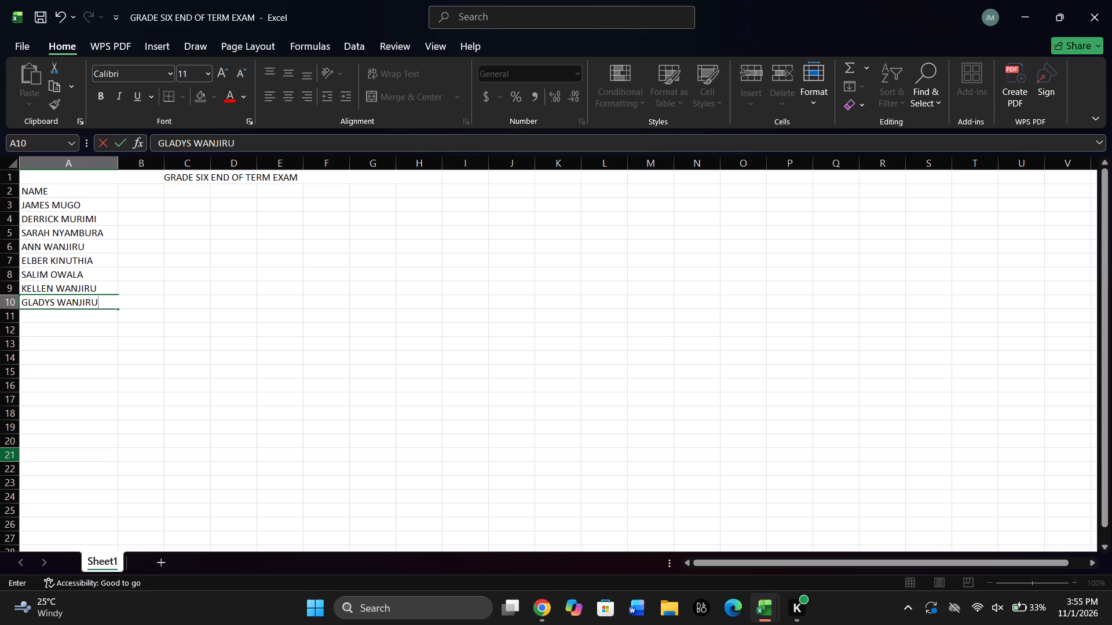
{"action": "left_click", "coordinate": [76, 322]}
{"action": "double_click", "coordinate": [69, 312]}
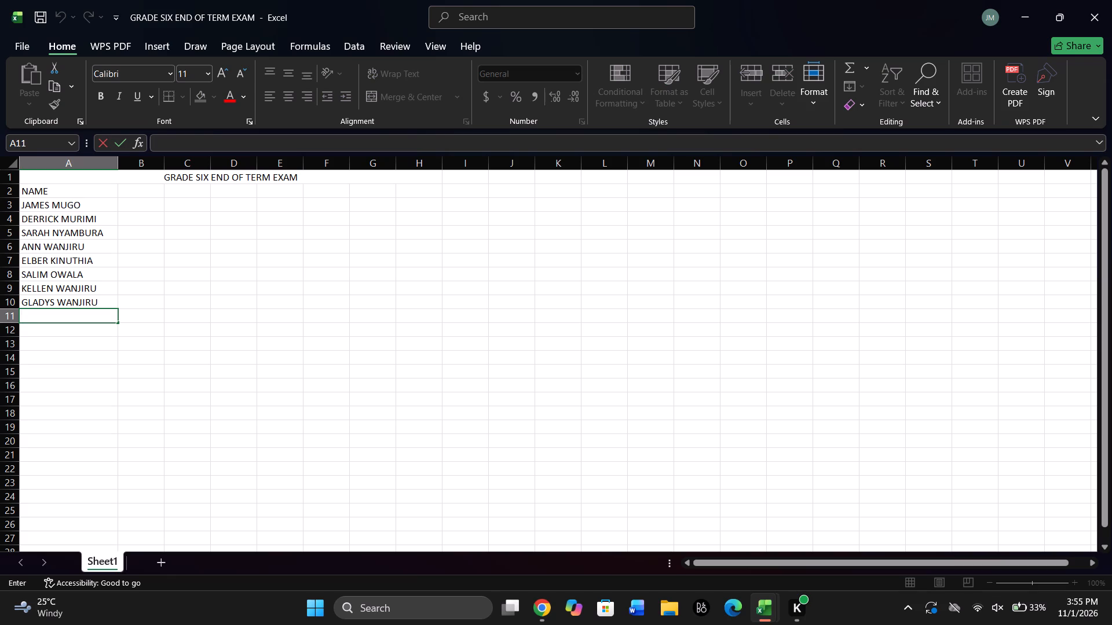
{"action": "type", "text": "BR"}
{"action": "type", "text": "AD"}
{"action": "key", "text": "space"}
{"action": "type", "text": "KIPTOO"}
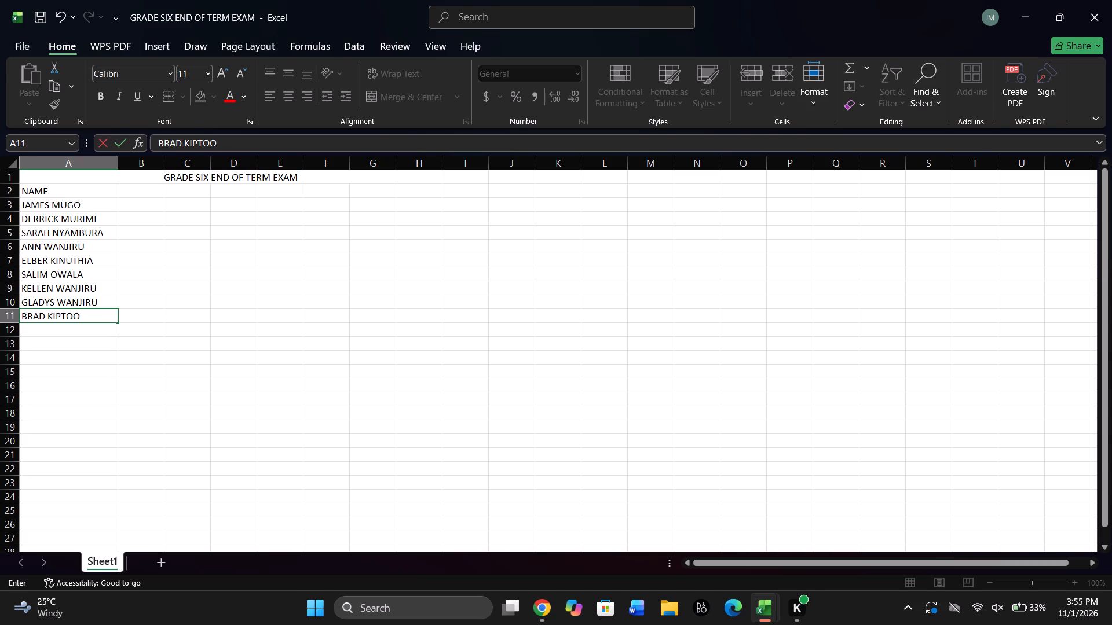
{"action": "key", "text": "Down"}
{"action": "double_click", "coordinate": [67, 330]}
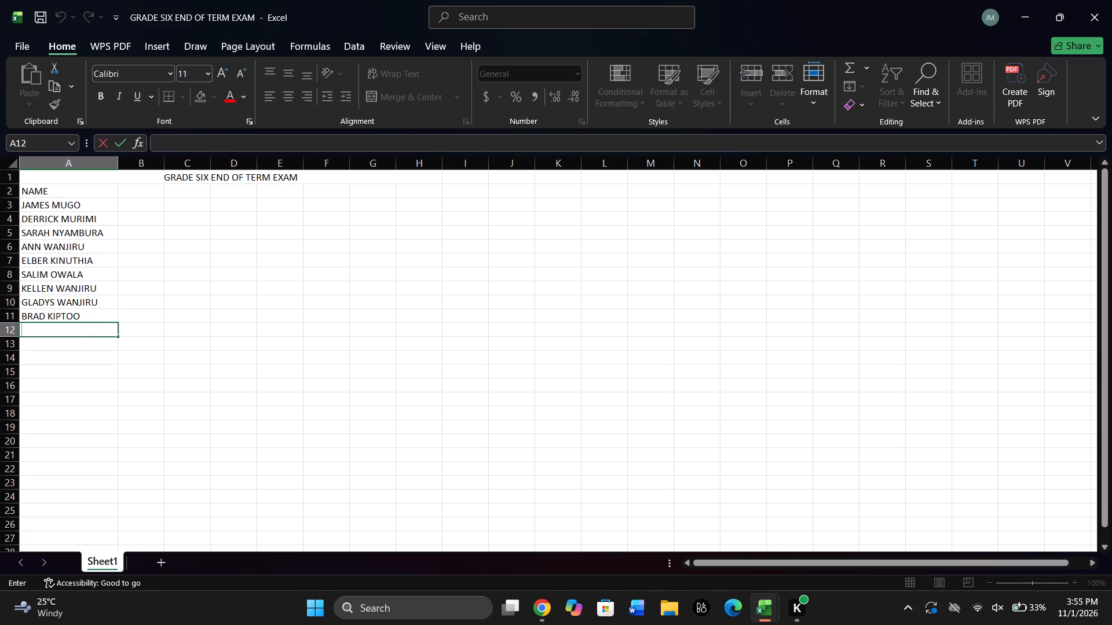
Recount the students in the NAME column from cell A3 down to the first empty row.
{"action": "left_click", "coordinate": [85, 206]}
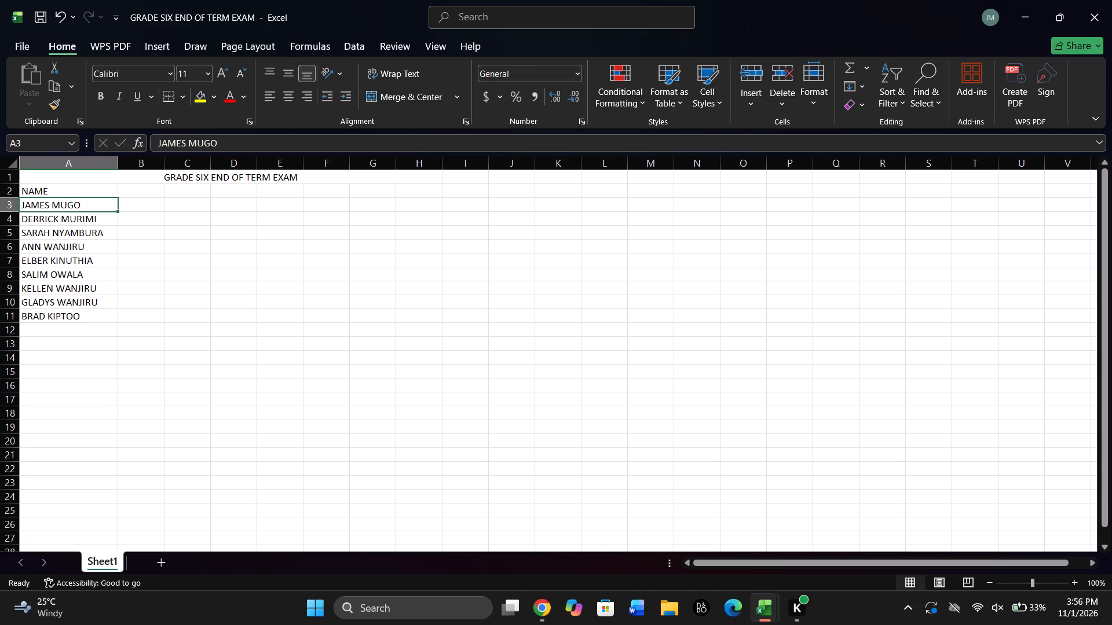
{"action": "key", "text": "Down"}
{"action": "key", "text": "Down"}
{"action": "key", "text": "Down"}
{"action": "key", "text": "Down"}
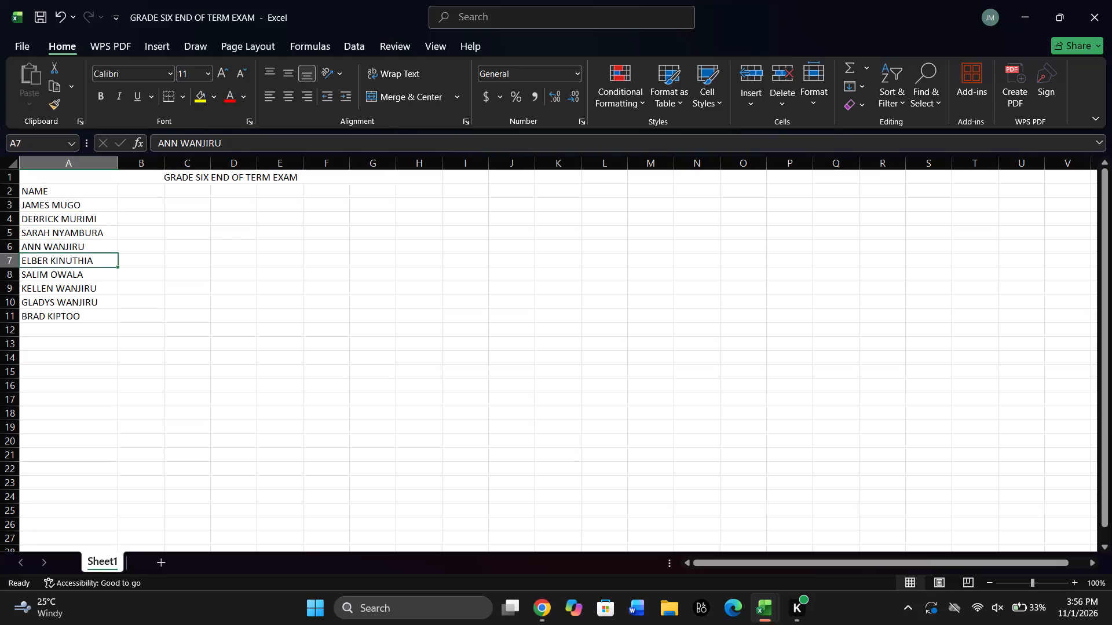
{"action": "key", "text": "Down"}
{"action": "key", "text": "Down"}
{"action": "key", "text": "Down"}
{"action": "key", "text": "Down"}
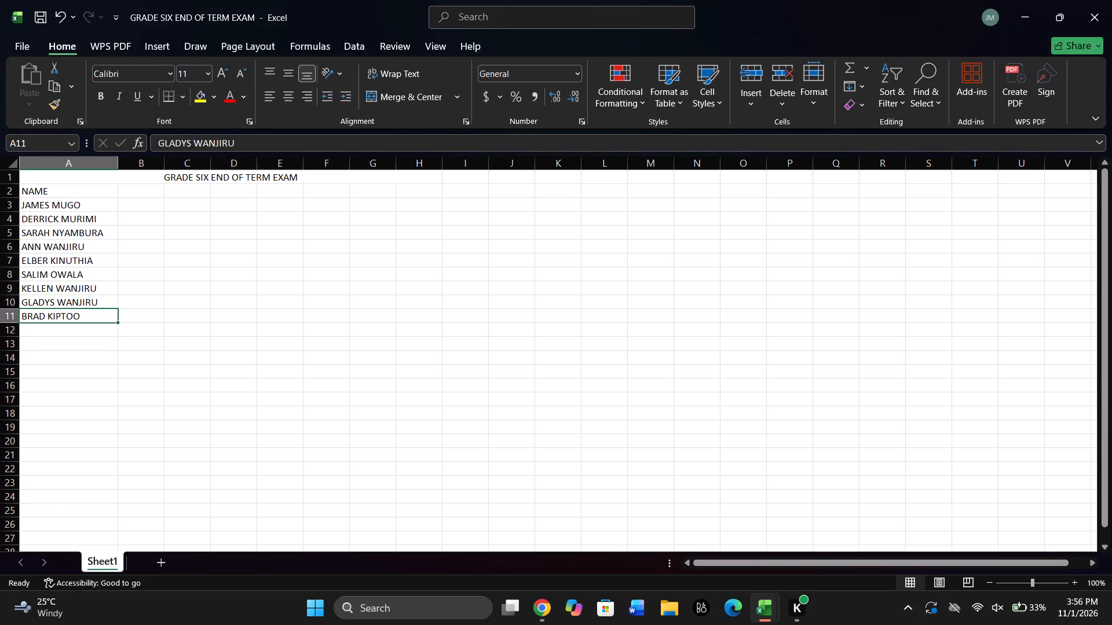
{"action": "key", "text": "Down"}
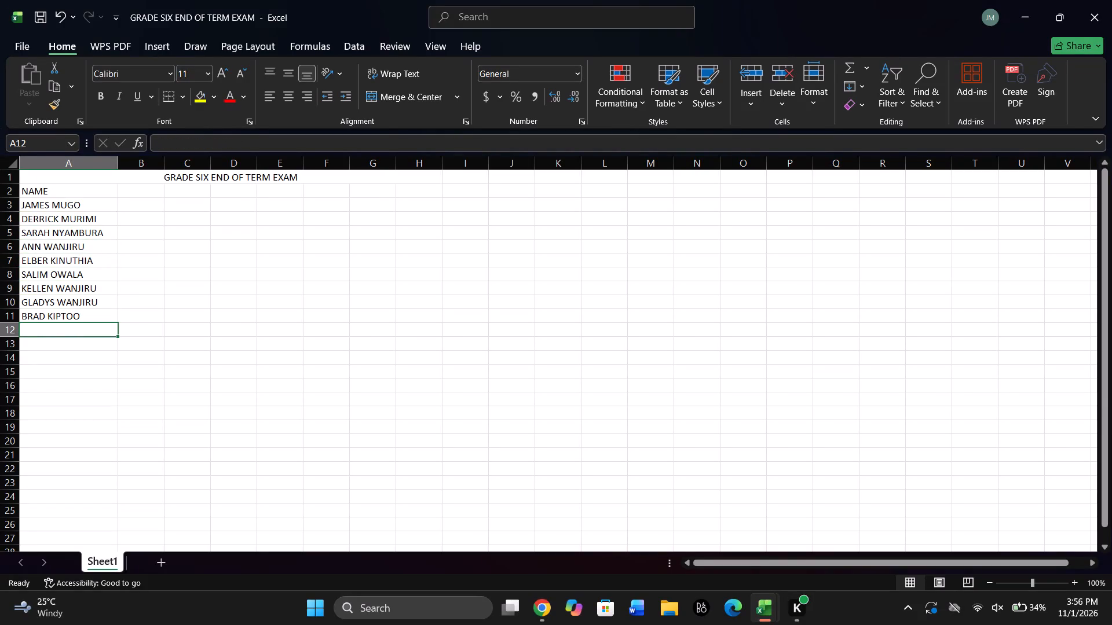
Enter the tenth student's full name in capitals in cell A12.
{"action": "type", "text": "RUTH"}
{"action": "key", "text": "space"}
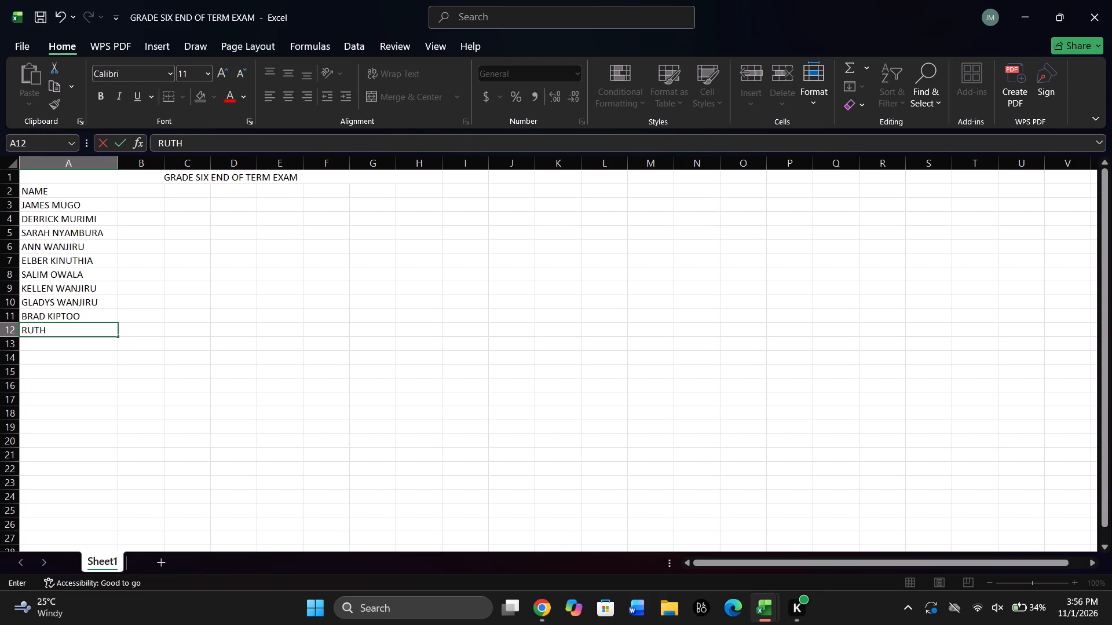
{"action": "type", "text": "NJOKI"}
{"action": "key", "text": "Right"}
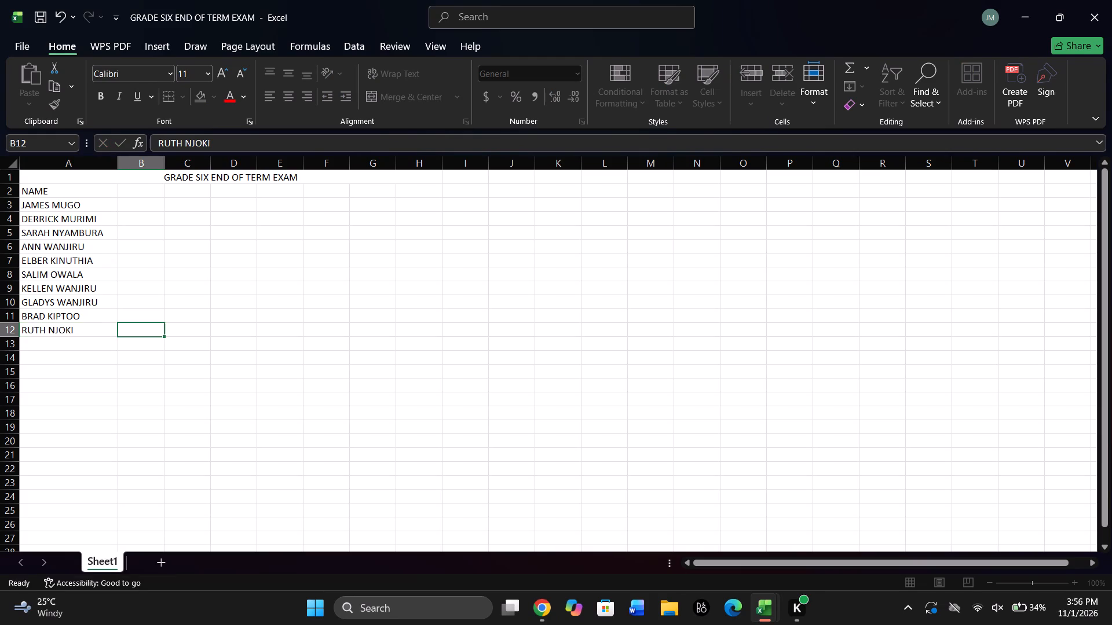
Add the subject headings MATHS, ENG and KISW in cells B2, C2 and D2, beside the NAME heading.
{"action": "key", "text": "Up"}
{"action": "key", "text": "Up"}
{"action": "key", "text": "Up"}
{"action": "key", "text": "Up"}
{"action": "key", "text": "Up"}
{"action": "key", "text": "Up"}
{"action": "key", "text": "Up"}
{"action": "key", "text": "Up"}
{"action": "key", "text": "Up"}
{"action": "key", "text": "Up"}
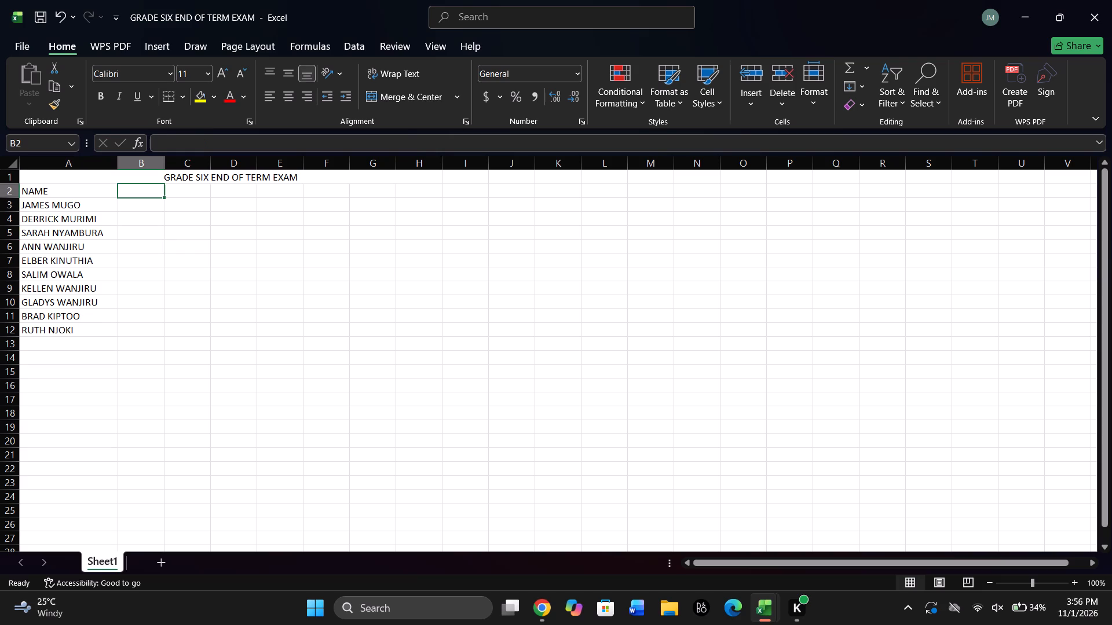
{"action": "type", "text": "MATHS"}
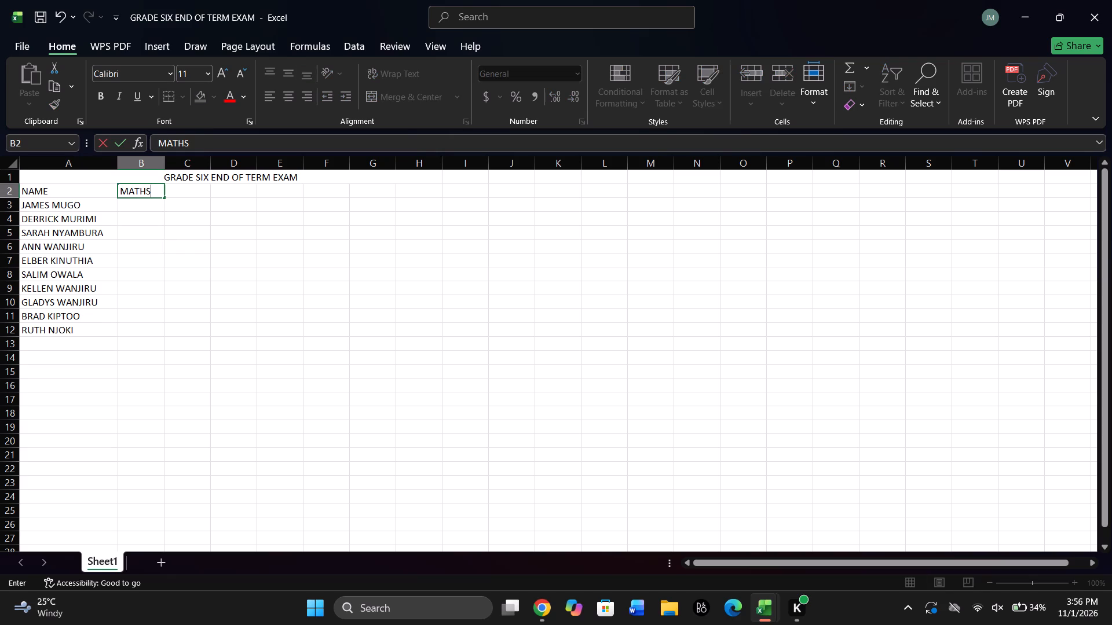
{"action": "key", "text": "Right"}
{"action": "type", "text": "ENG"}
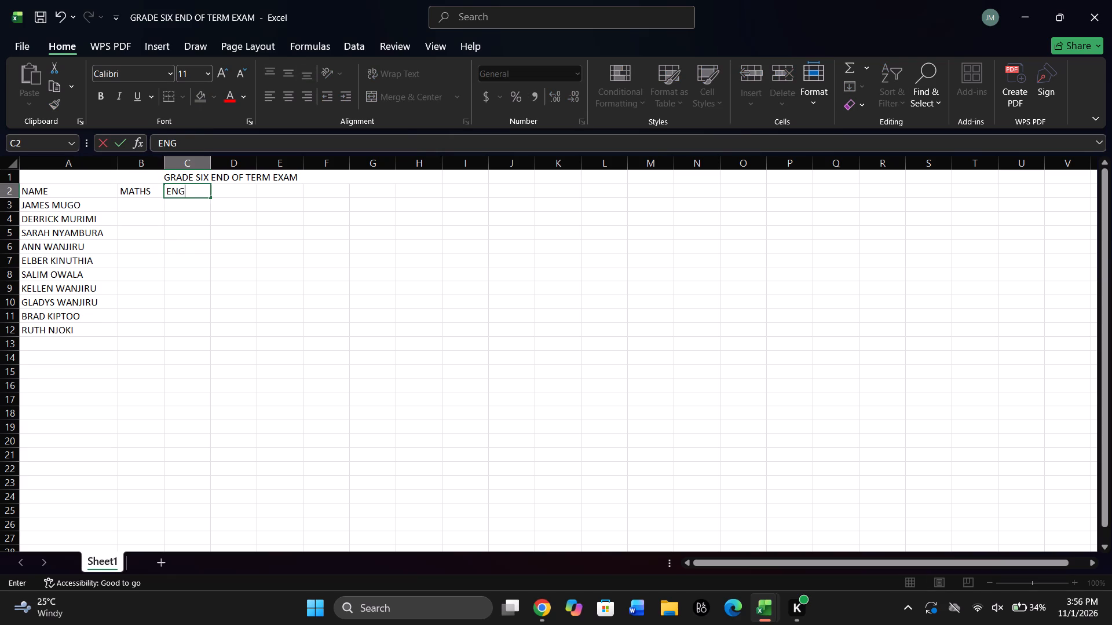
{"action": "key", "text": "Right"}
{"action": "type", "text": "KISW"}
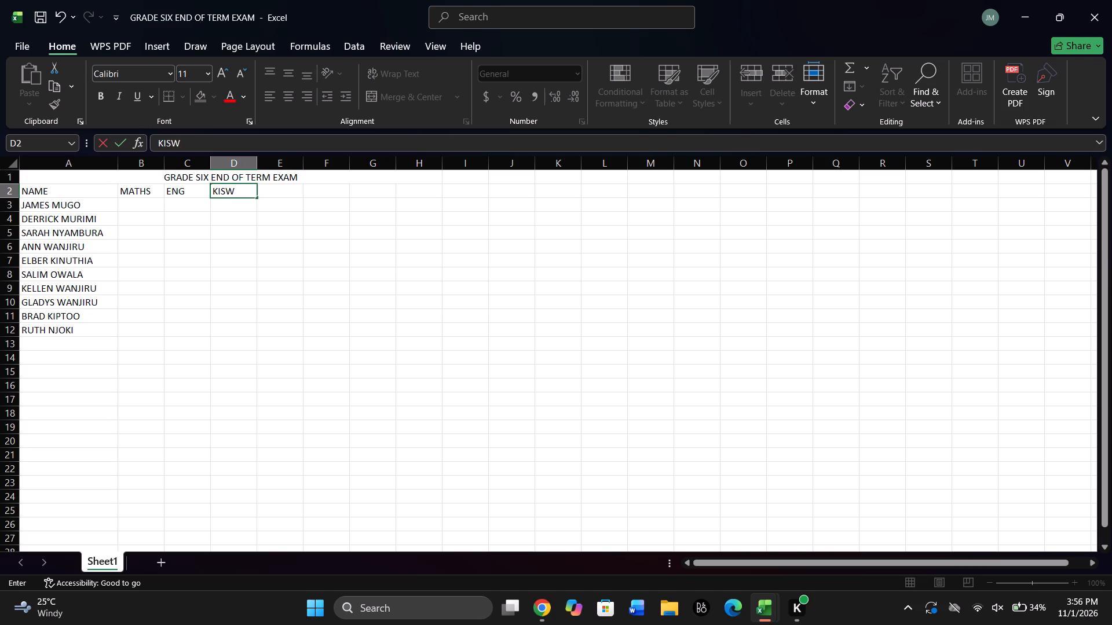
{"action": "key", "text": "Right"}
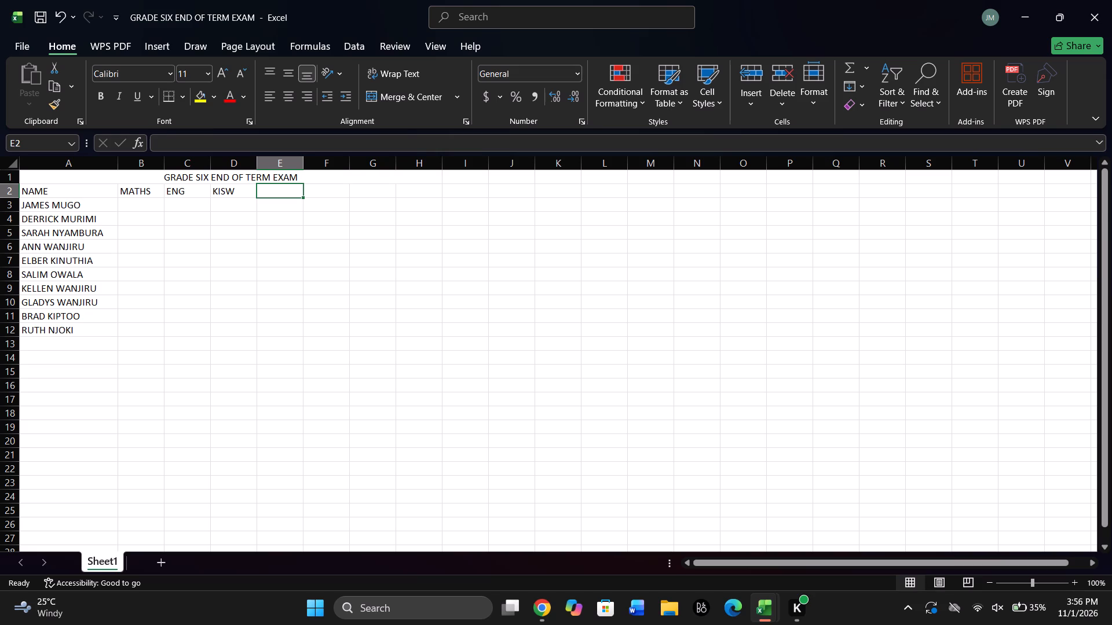
{"action": "left_click", "coordinate": [281, 193]}
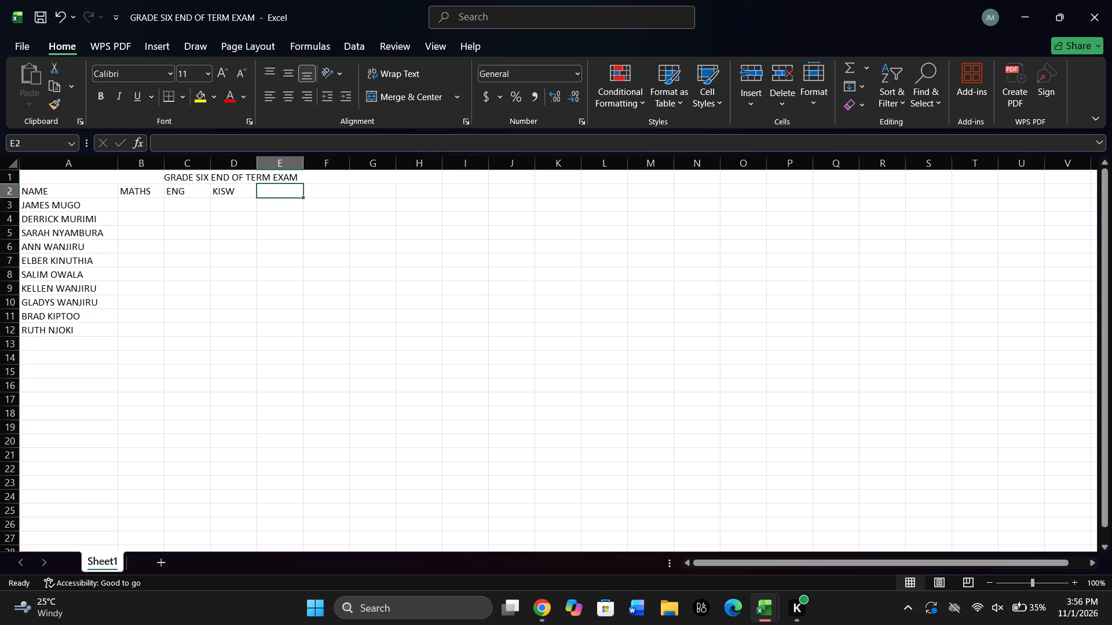
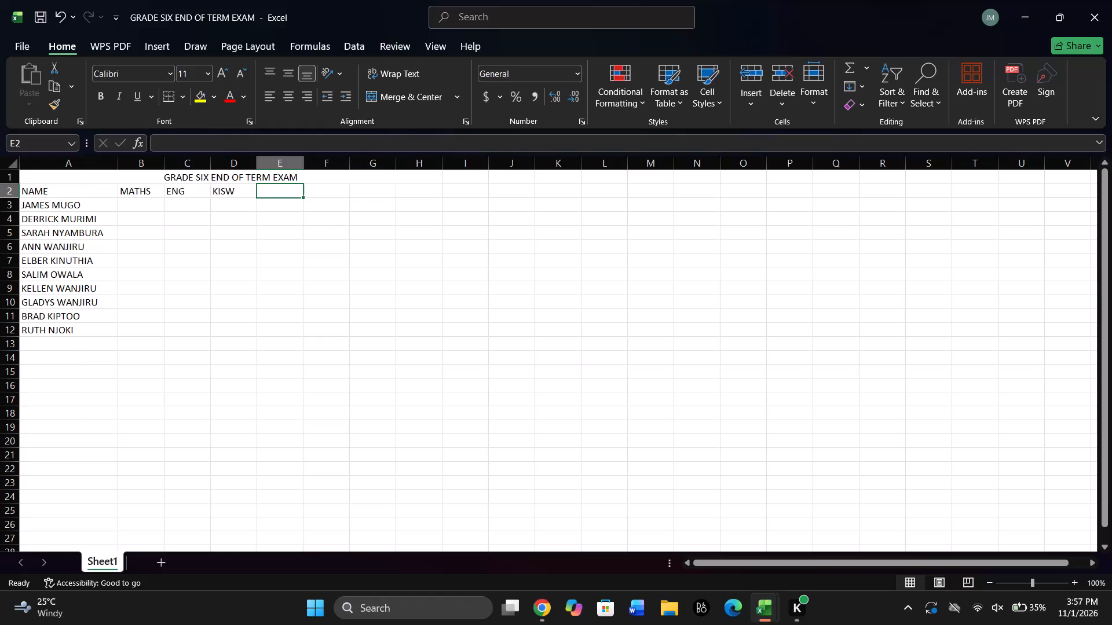
Add the subject headings C/A and HIST in cells E2 and F2, continuing the heading row after KISW.
{"action": "double_click", "coordinate": [284, 190]}
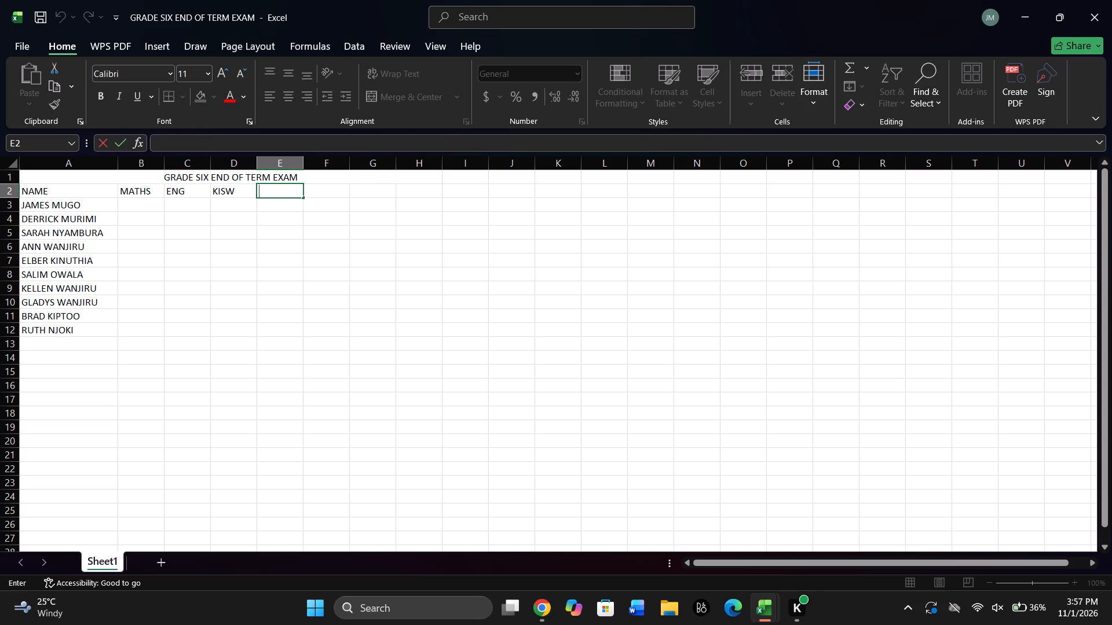
{"action": "double_click", "coordinate": [279, 193]}
{"action": "key", "text": "c"}
{"action": "type", "text": ".A"}
{"action": "key", "text": "BackSpace"}
{"action": "key", "text": "BackSpace"}
{"action": "key", "text": "period"}
{"action": "key", "text": "BackSpace"}
{"action": "type", "text": "/A"}
{"action": "key", "text": "Right"}
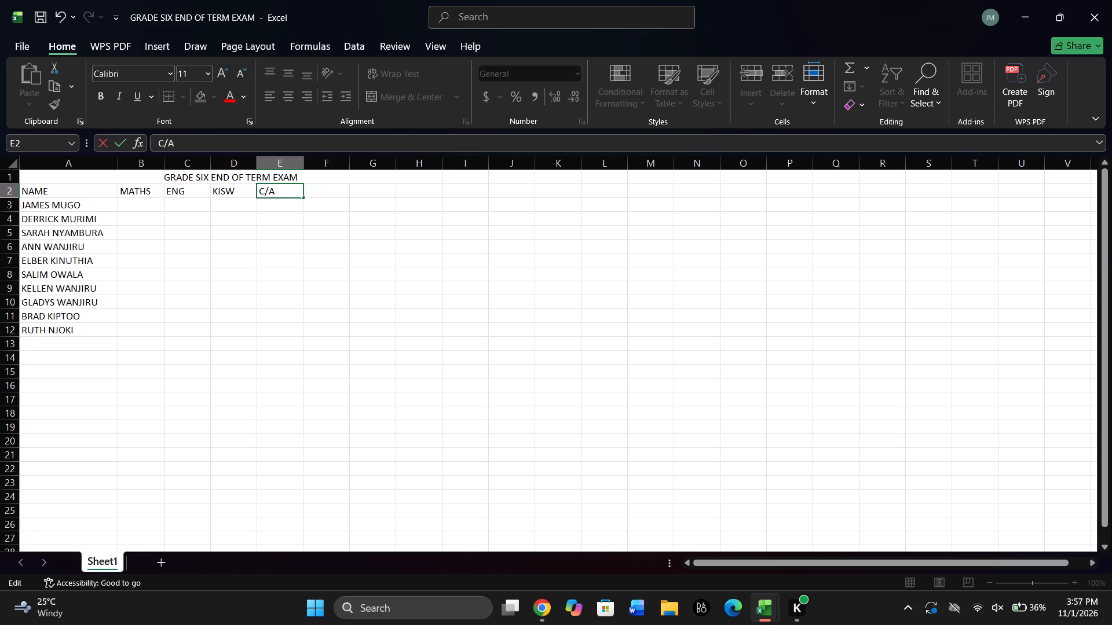
{"action": "left_click", "coordinate": [323, 192]}
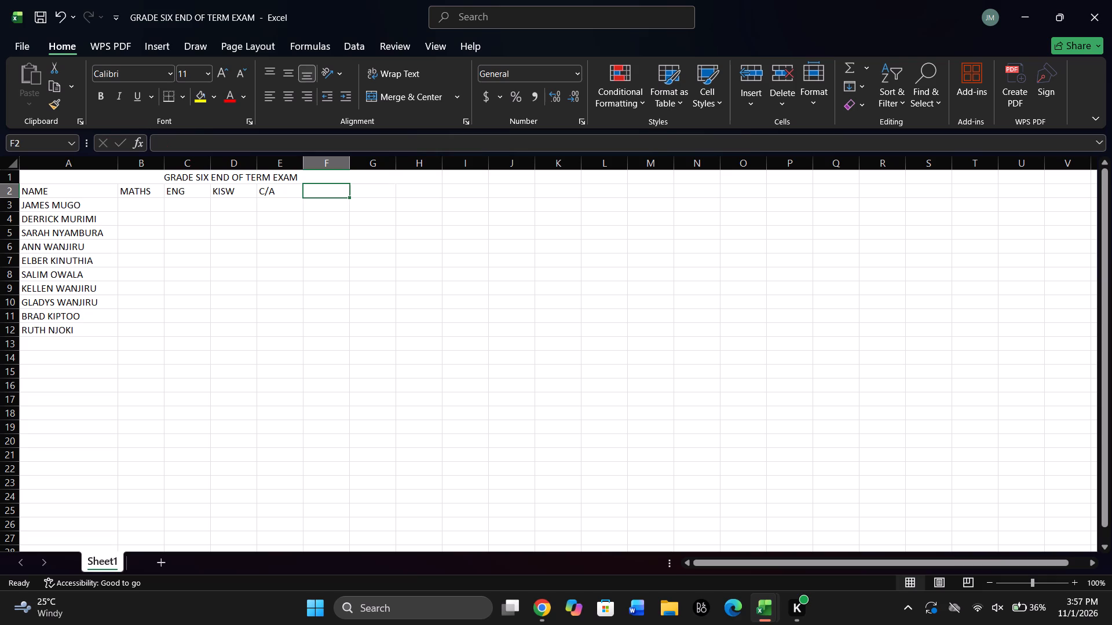
{"action": "type", "text": "HIST"}
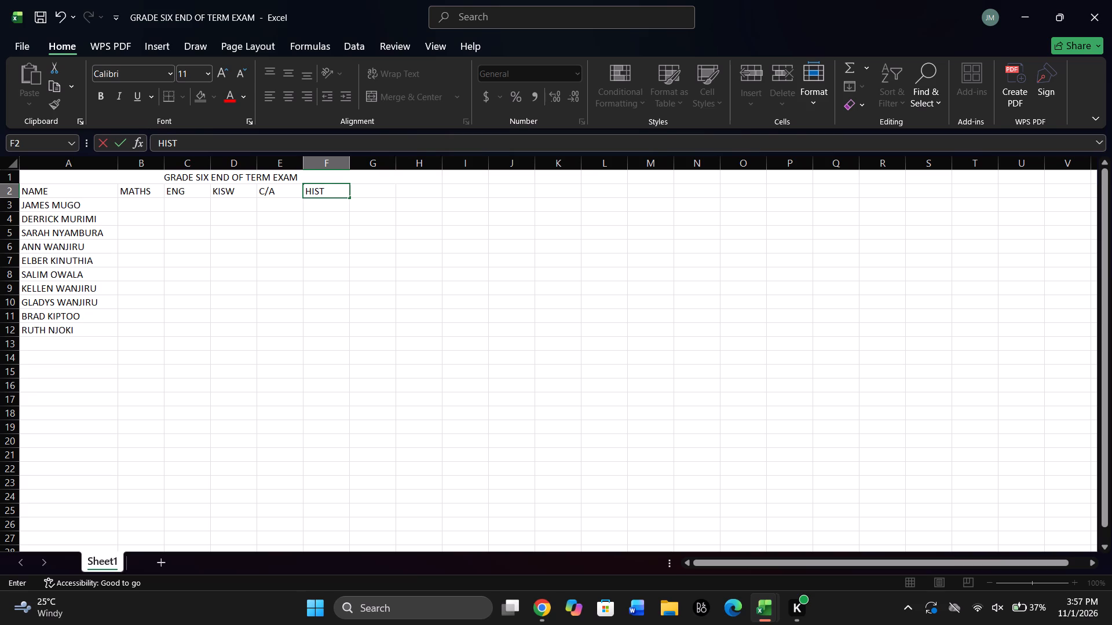
Add the subject headings BIO, COMP and CHEM in cells G2, H2 and I2.
{"action": "left_click", "coordinate": [363, 186]}
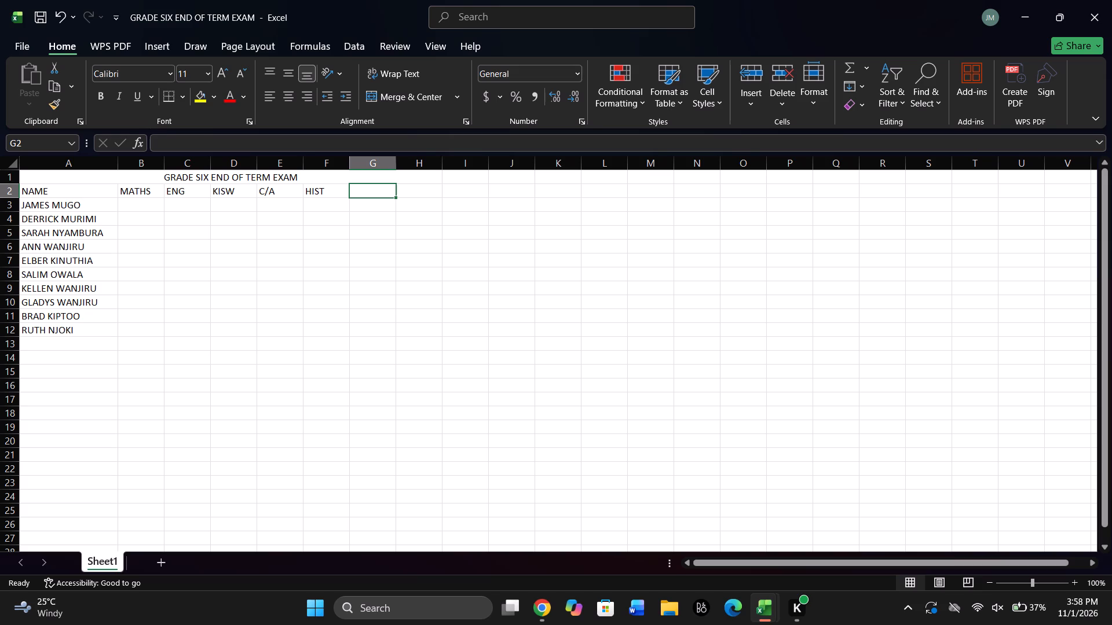
{"action": "left_click", "coordinate": [381, 193]}
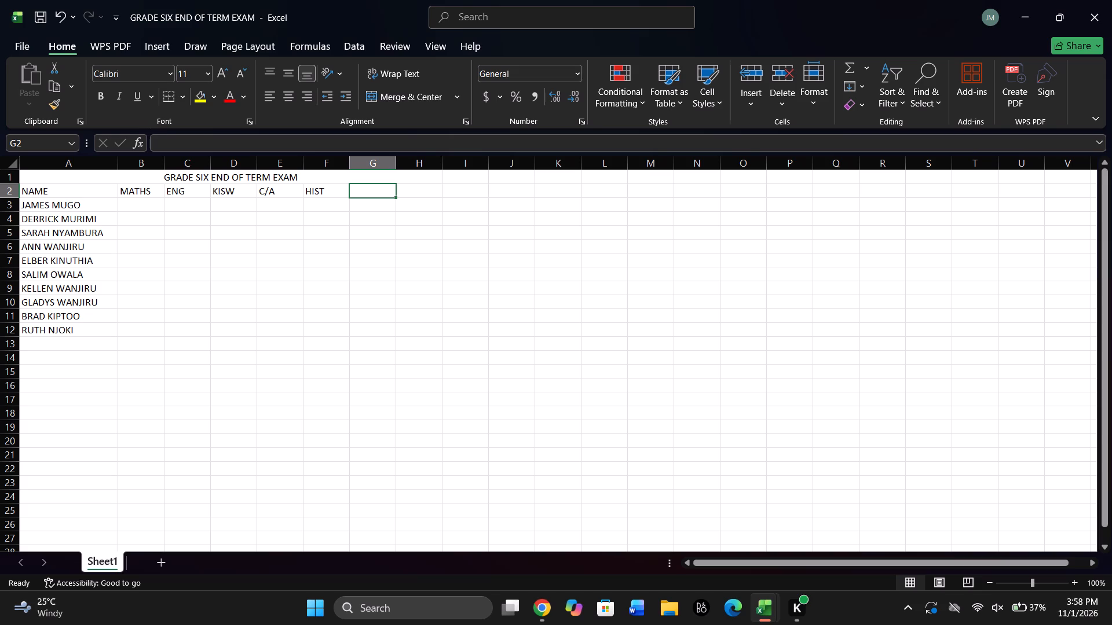
{"action": "double_click", "coordinate": [381, 193]}
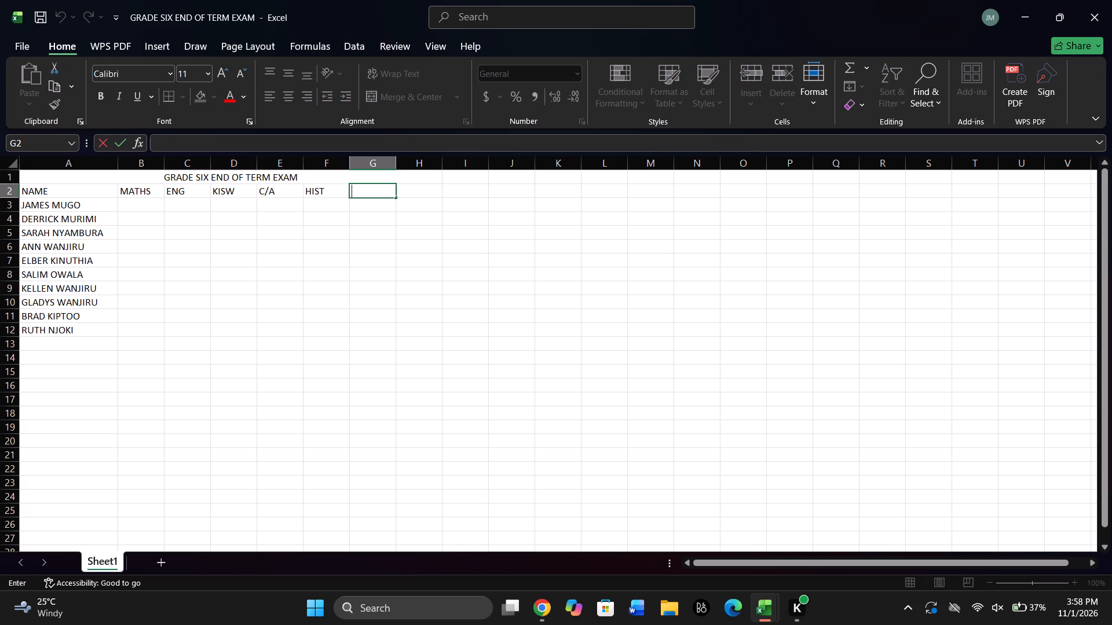
{"action": "type", "text": "TI"}
{"action": "key", "text": "BackSpace"}
{"action": "key", "text": "BackSpace"}
{"action": "type", "text": "BIO"}
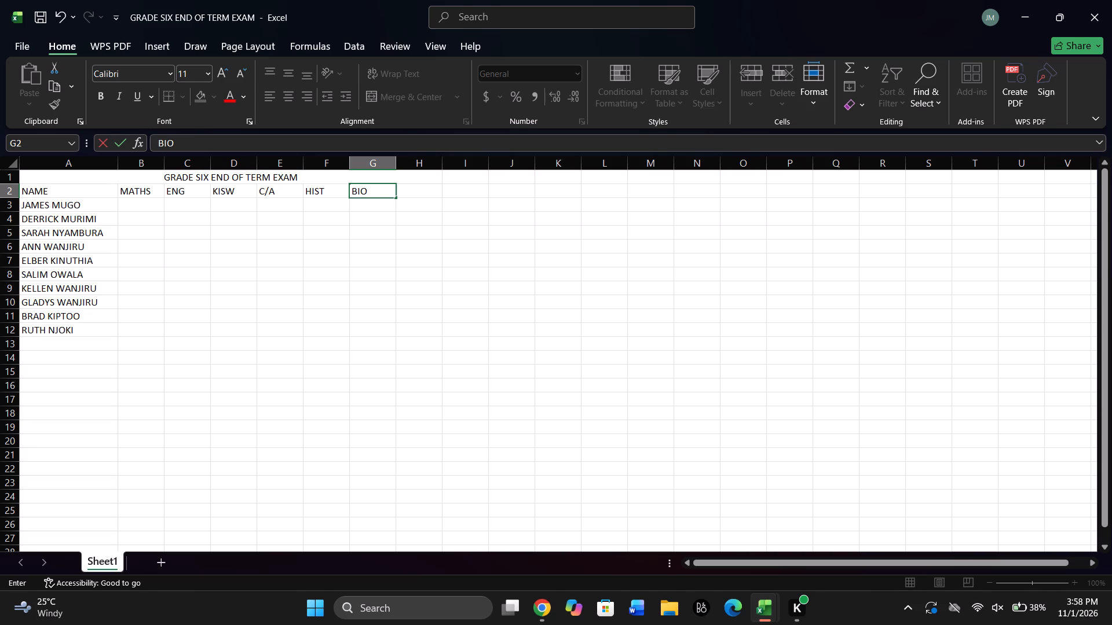
{"action": "key", "text": "Right"}
{"action": "type", "text": "CO"}
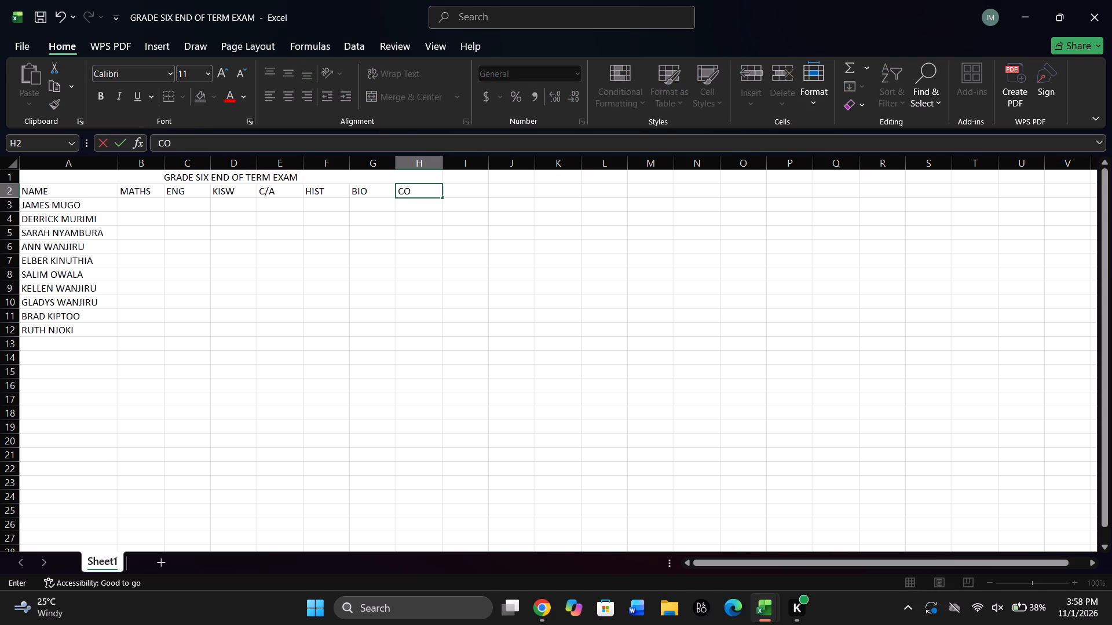
{"action": "type", "text": "MP"}
{"action": "key", "text": "Right"}
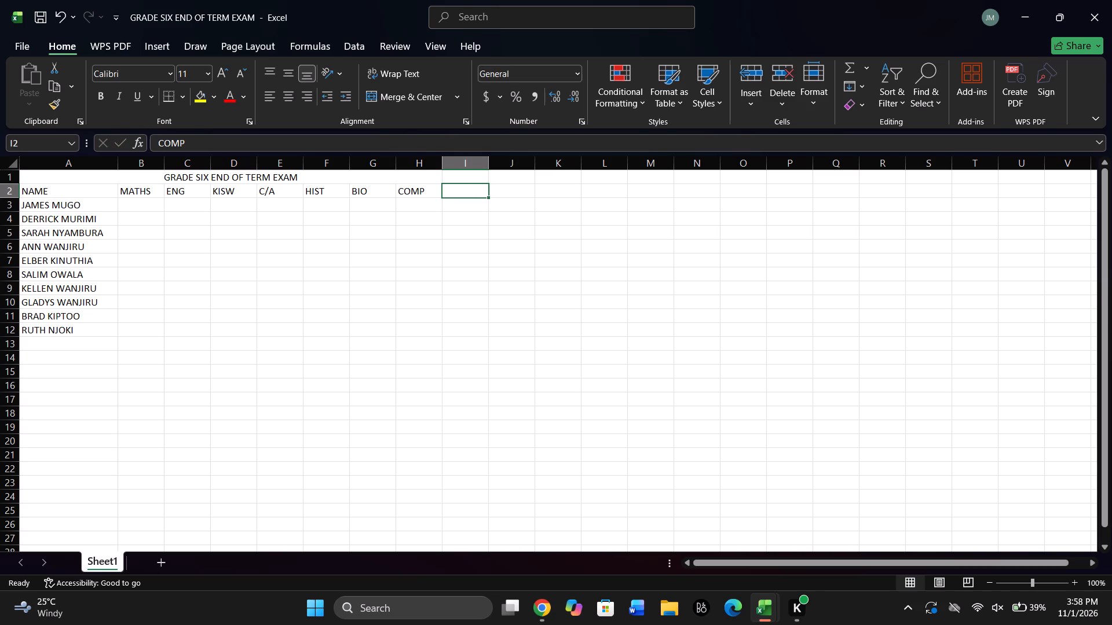
{"action": "key", "text": "c"}
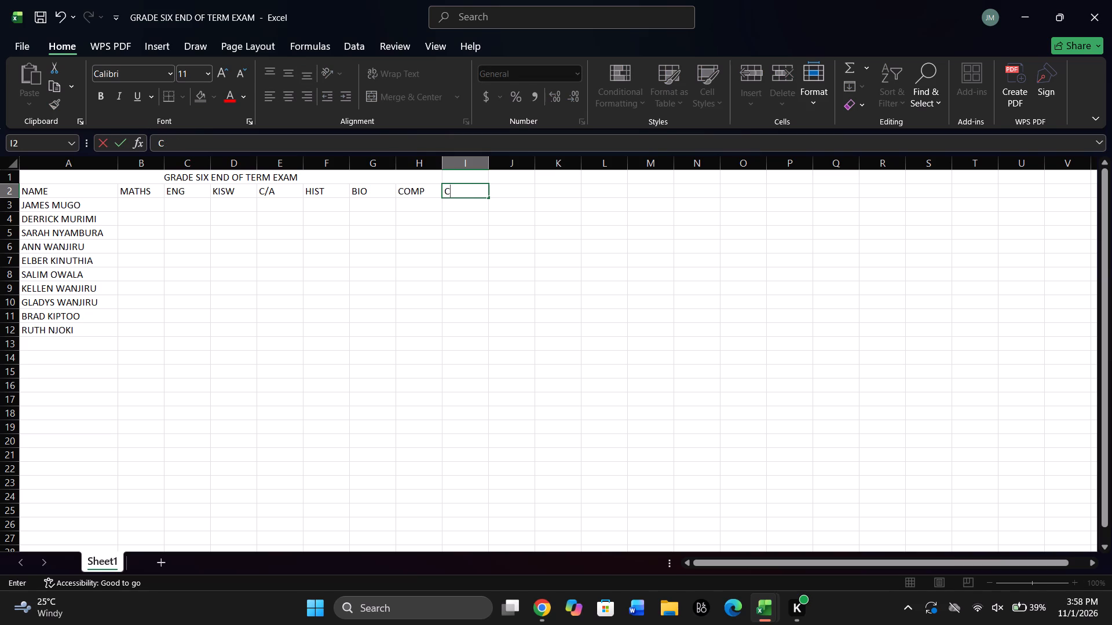
{"action": "key", "text": "h"}
{"action": "type", "text": "EM"}
Enter the first five students' MATHS marks in cells B3 to B7: 75, 80, 90, 86 and 65.
{"action": "left_click", "coordinate": [142, 208]}
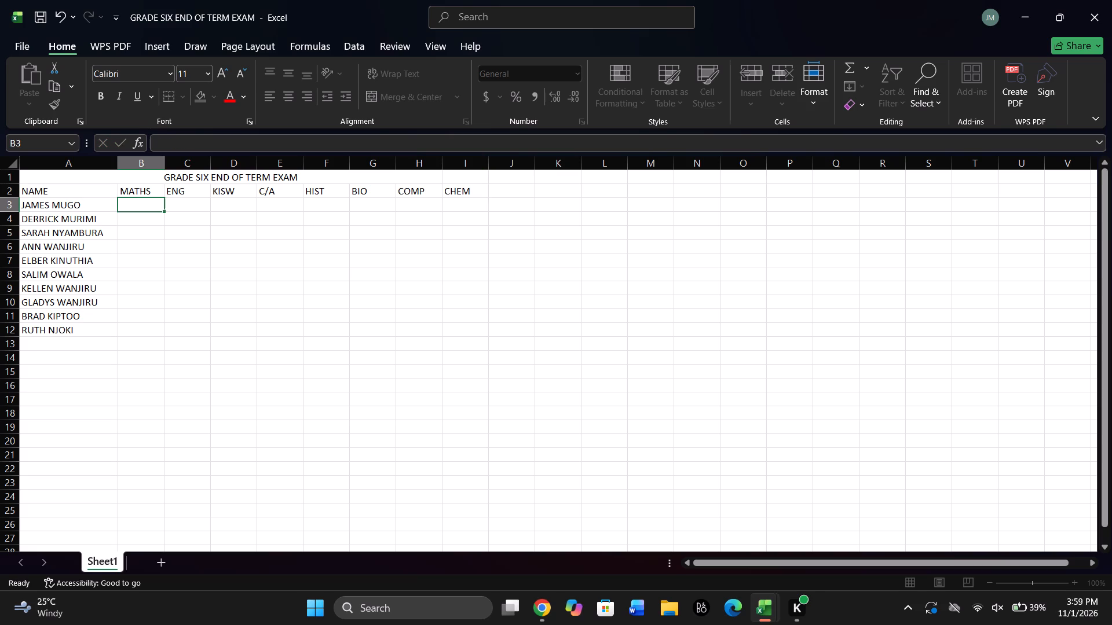
{"action": "type", "text": "75"}
{"action": "key", "text": "Down"}
{"action": "type", "text": "80"}
{"action": "key", "text": "Down"}
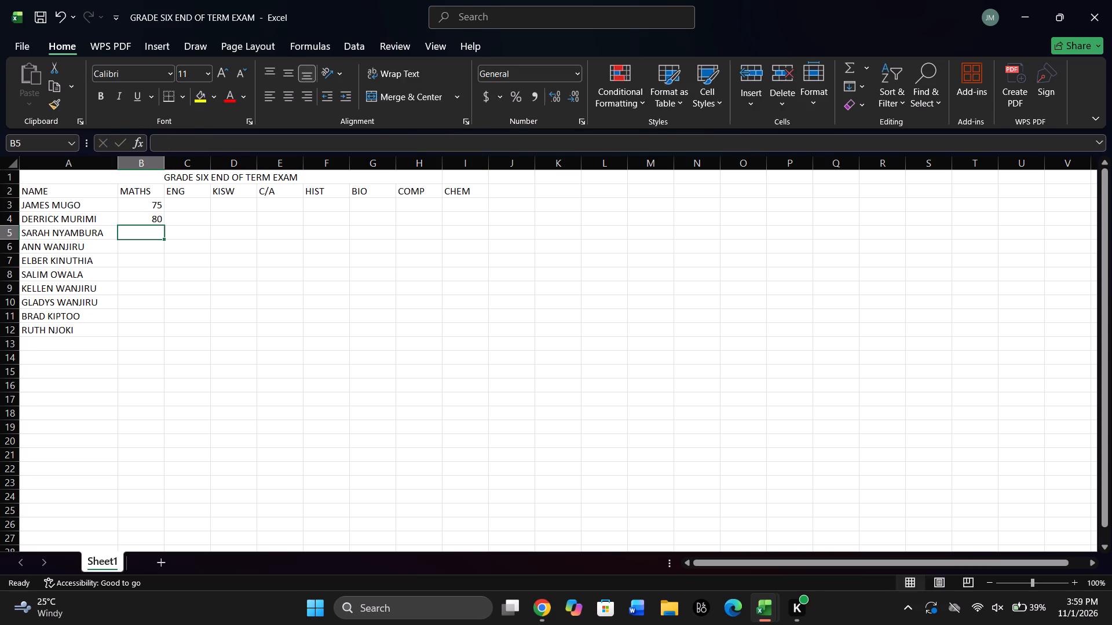
{"action": "type", "text": "90"}
{"action": "key", "text": "Down"}
{"action": "type", "text": "86"}
{"action": "key", "text": "Down"}
{"action": "type", "text": "65"}
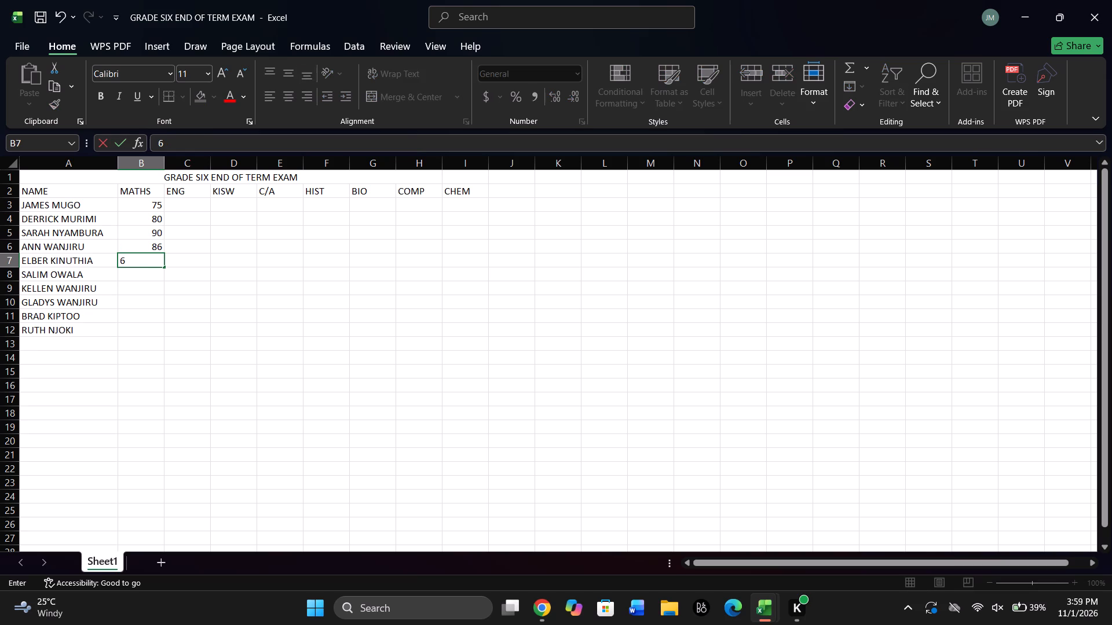
{"action": "key", "text": "Down"}
Enter the remaining five students' MATHS marks in cells B8 to B12: 42, 40, 43, 45 and 54.
{"action": "key", "text": "4"}
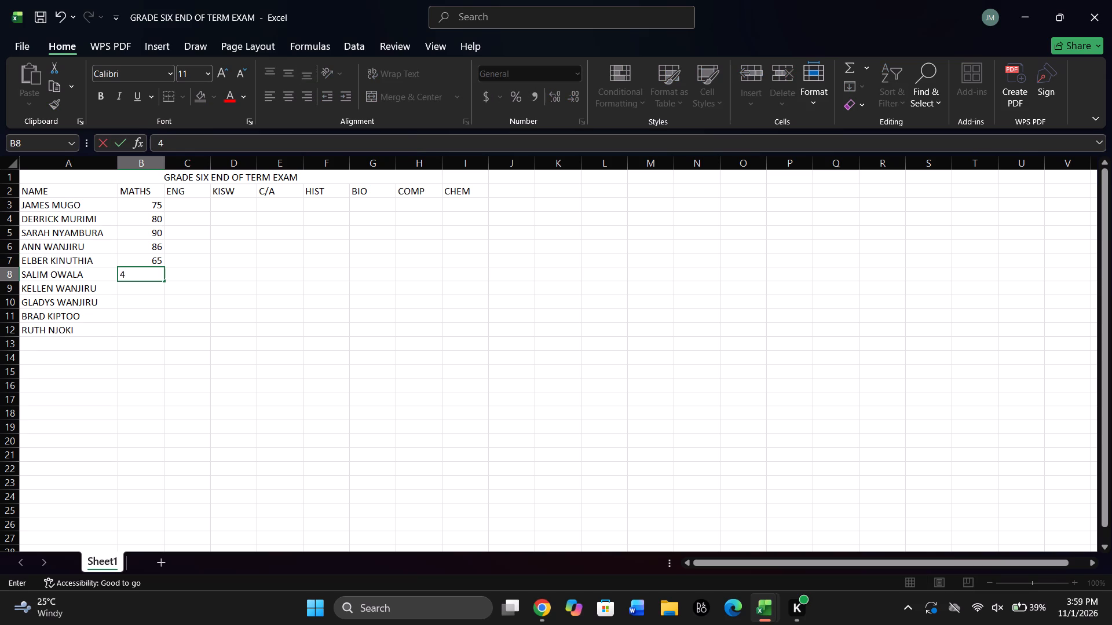
{"action": "key", "text": "2"}
{"action": "key", "text": "Down"}
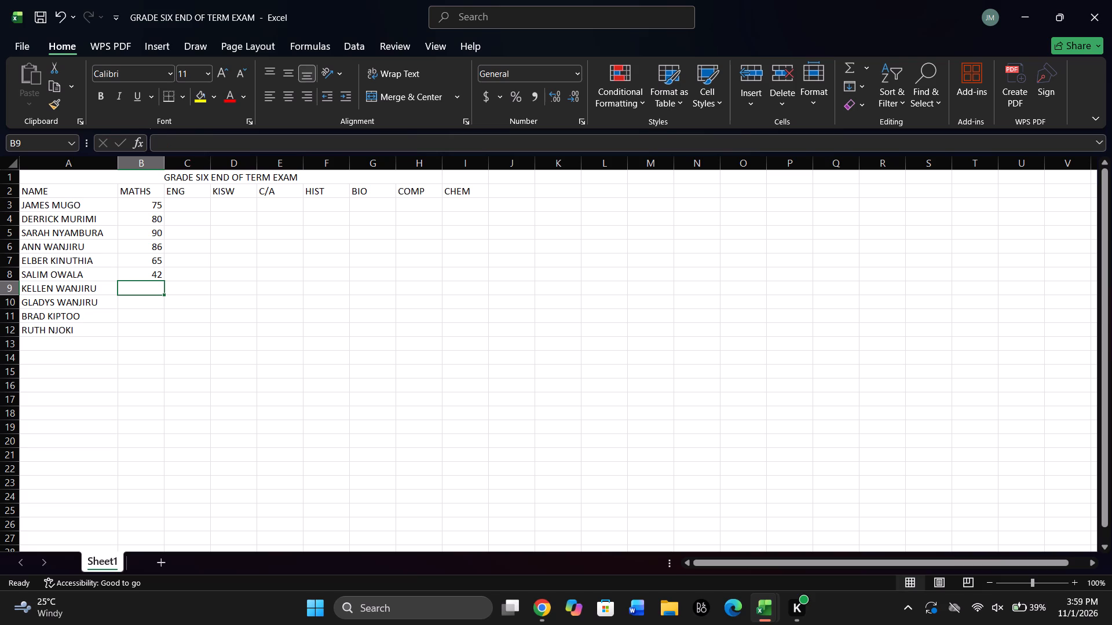
{"action": "type", "text": "40"}
{"action": "key", "text": "Down"}
{"action": "type", "text": "43"}
{"action": "key", "text": "Down"}
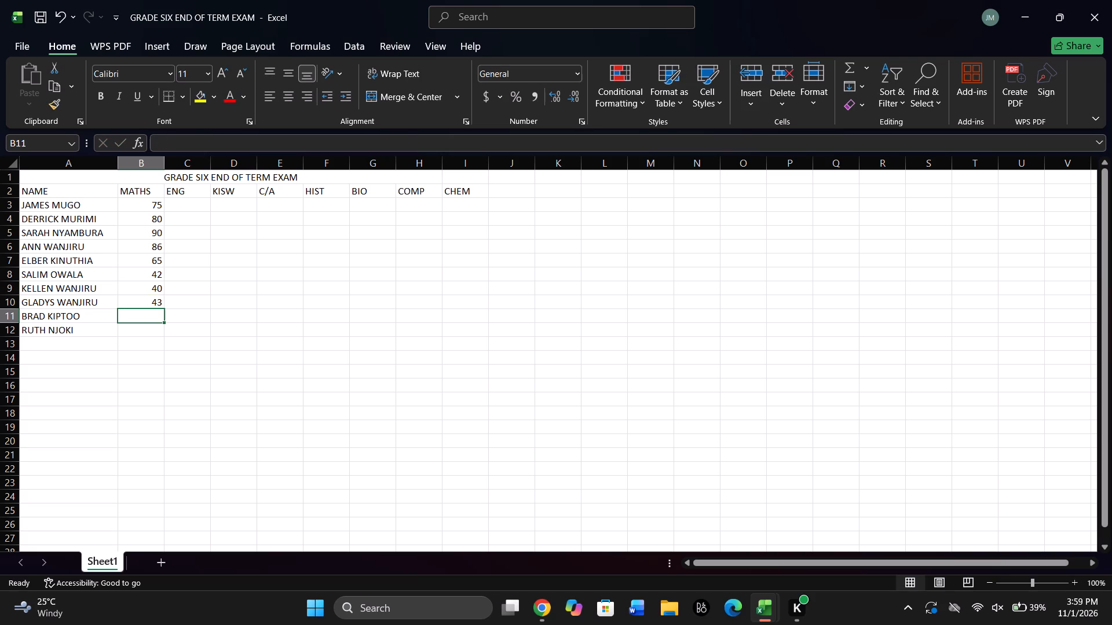
{"action": "type", "text": "45"}
{"action": "key", "text": "Down"}
{"action": "type", "text": "54"}
{"action": "key", "text": "Down"}
Enter the first five students' ENG marks in cells C3 to C7: 80, 85, 65, 62 and 64.
{"action": "key", "text": "Right"}
{"action": "key", "text": "Up"}
{"action": "key", "text": "Up"}
{"action": "key", "text": "Up"}
{"action": "key", "text": "Up"}
{"action": "key", "text": "Up"}
{"action": "key", "text": "Up"}
{"action": "key", "text": "Up"}
{"action": "key", "text": "Up"}
{"action": "key", "text": "Up"}
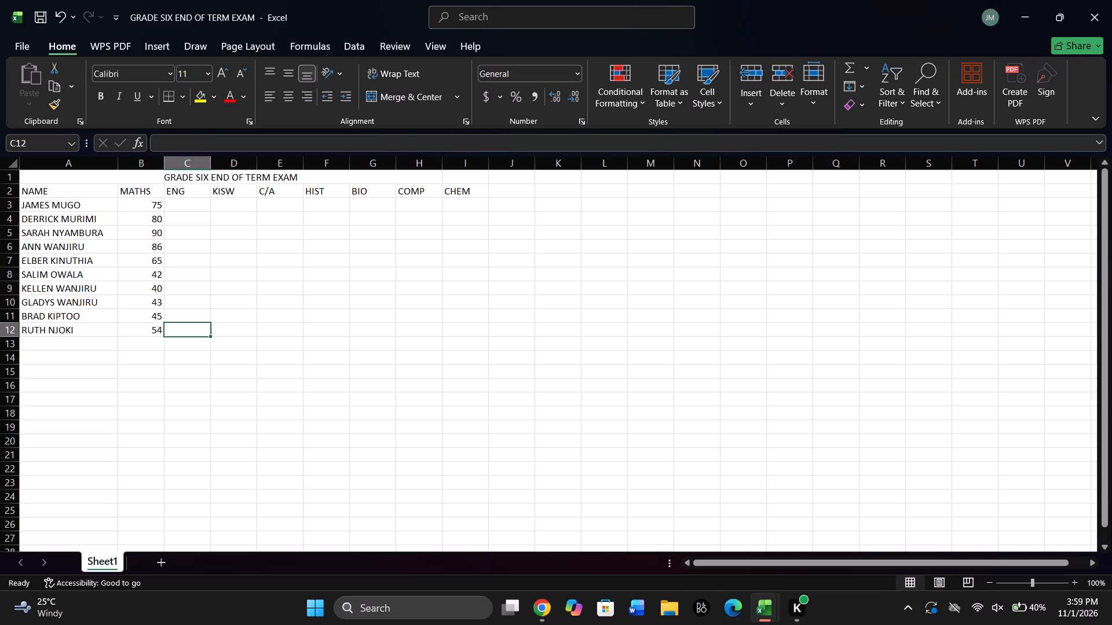
{"action": "key", "text": "Up"}
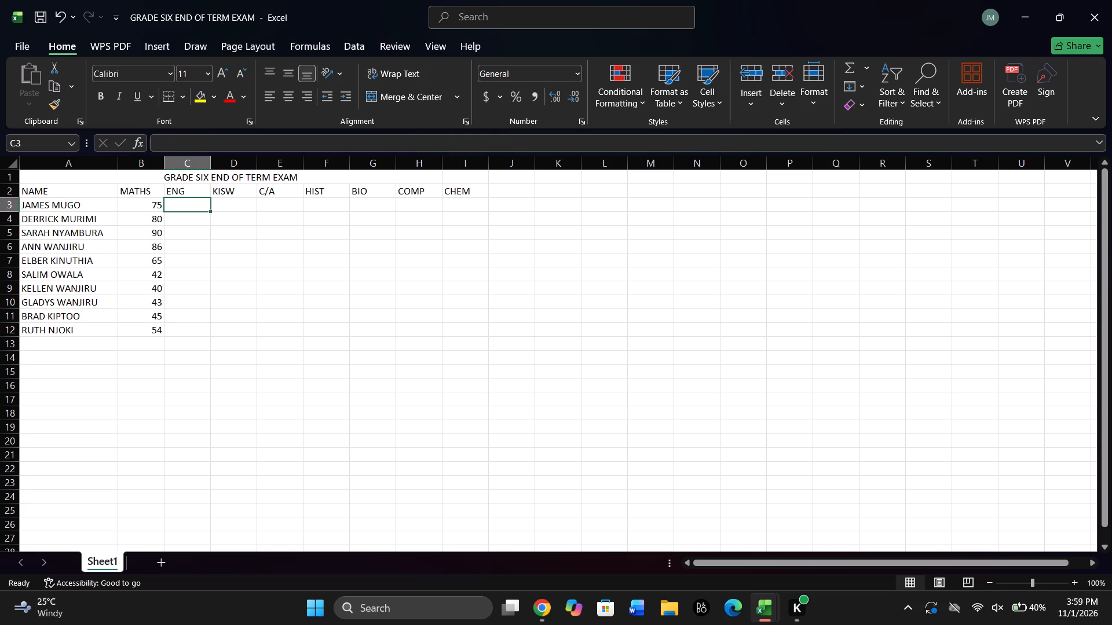
{"action": "key", "text": "BackSpace"}
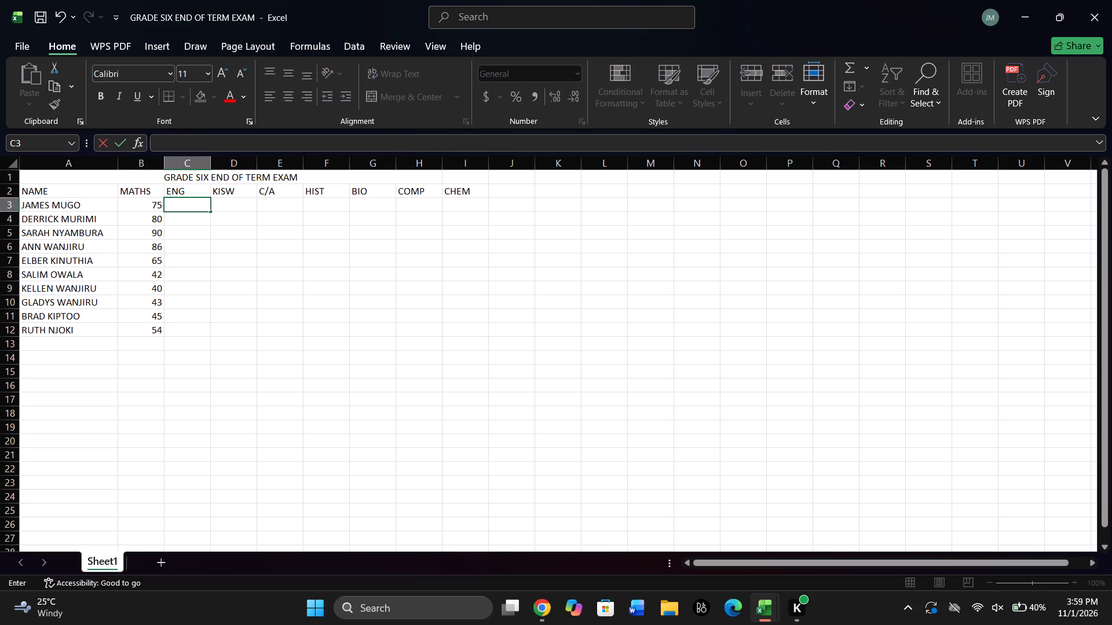
{"action": "type", "text": "80"}
{"action": "key", "text": "Down"}
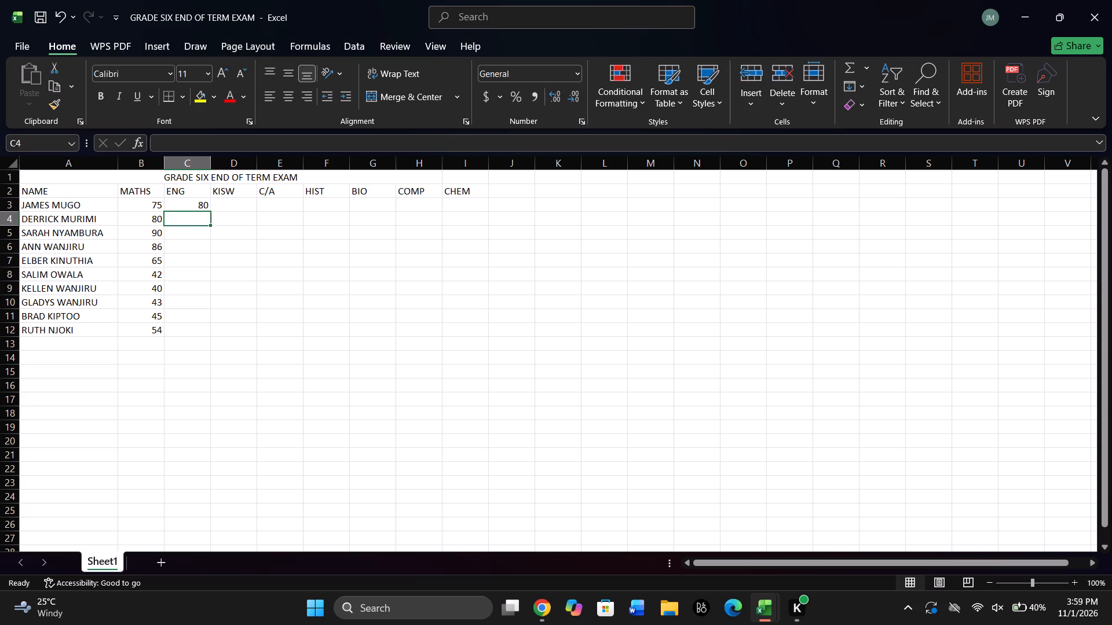
{"action": "type", "text": "85"}
{"action": "key", "text": "Down"}
{"action": "type", "text": "65"}
{"action": "key", "text": "Down"}
{"action": "type", "text": "62"}
{"action": "key", "text": "Down"}
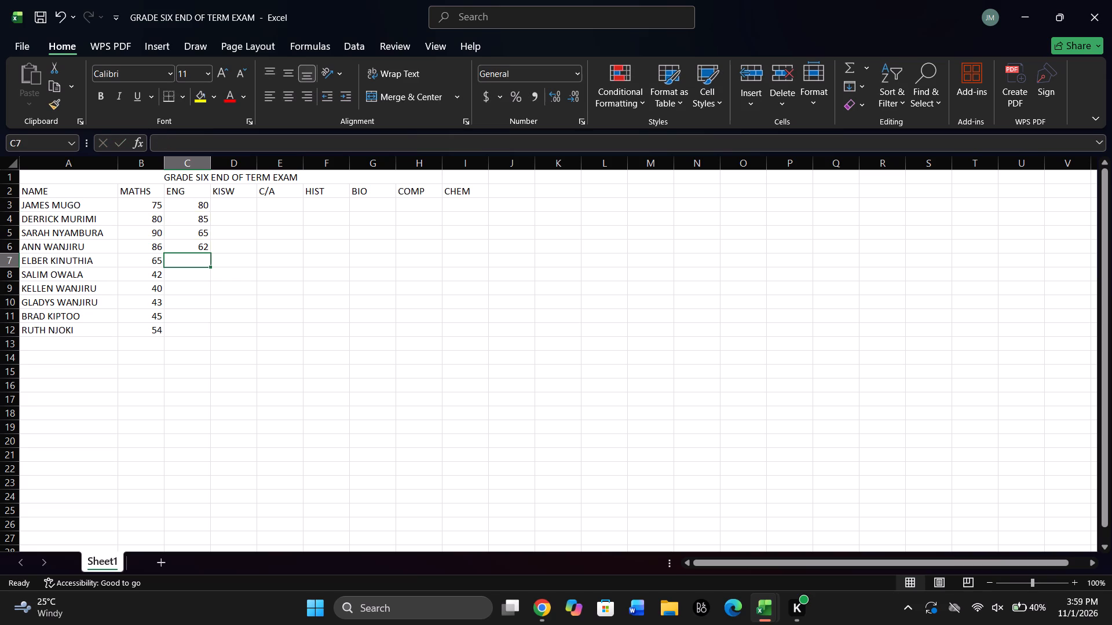
{"action": "type", "text": "64"}
{"action": "key", "text": "Down"}
Enter the remaining five students' ENG marks in cells C8 to C12: 65, 64, 62, 60 and 65.
{"action": "type", "text": "65"}
{"action": "key", "text": "Down"}
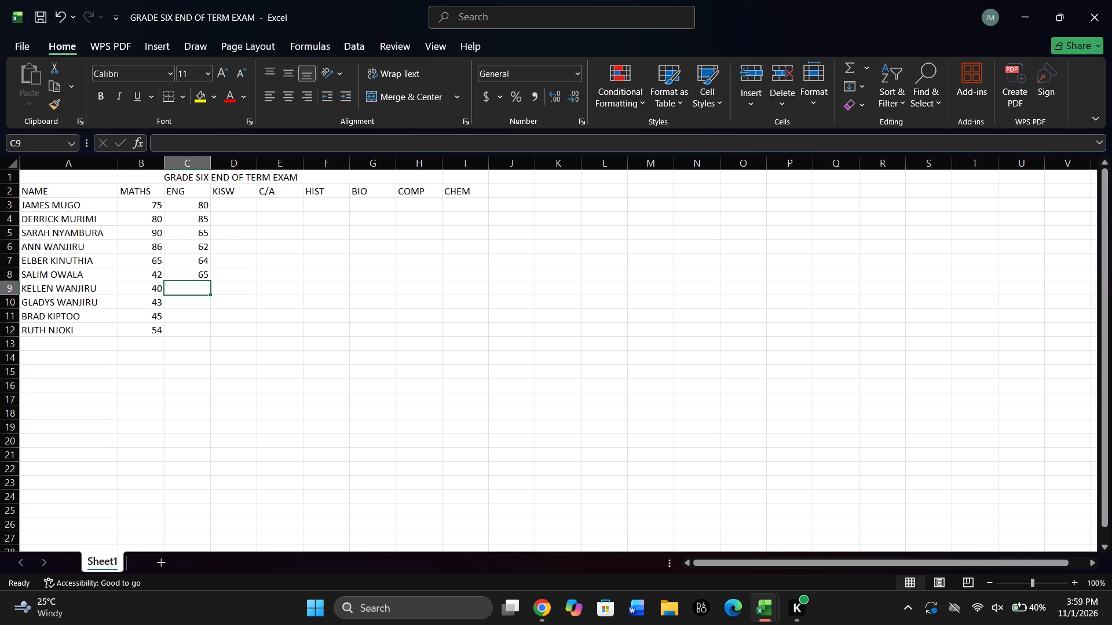
{"action": "type", "text": "64"}
{"action": "key", "text": "Down"}
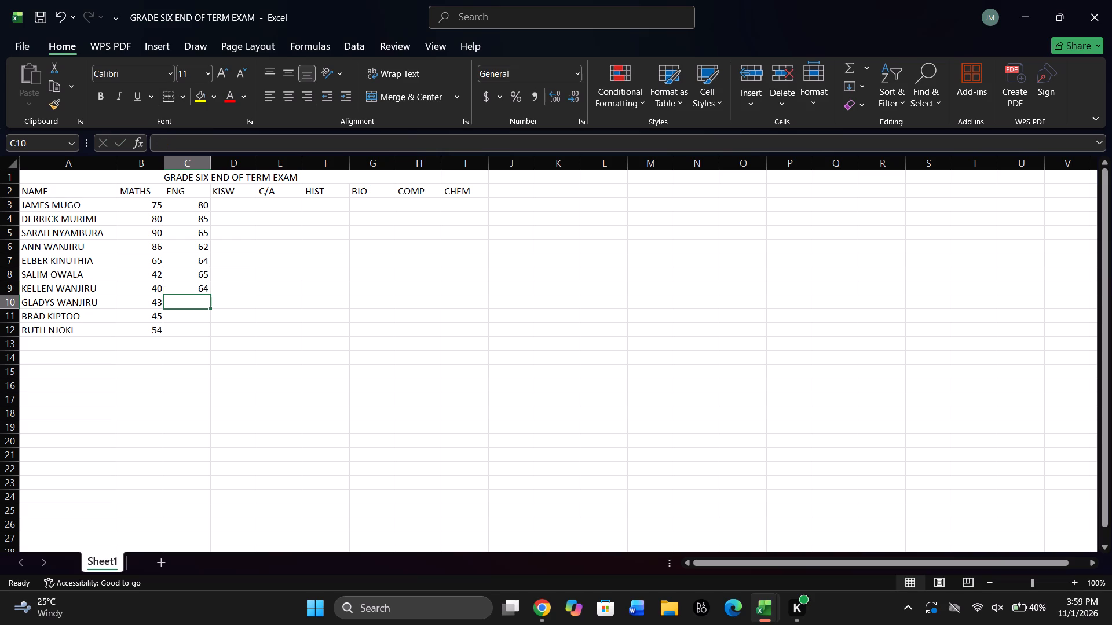
{"action": "type", "text": "62"}
{"action": "key", "text": "Down"}
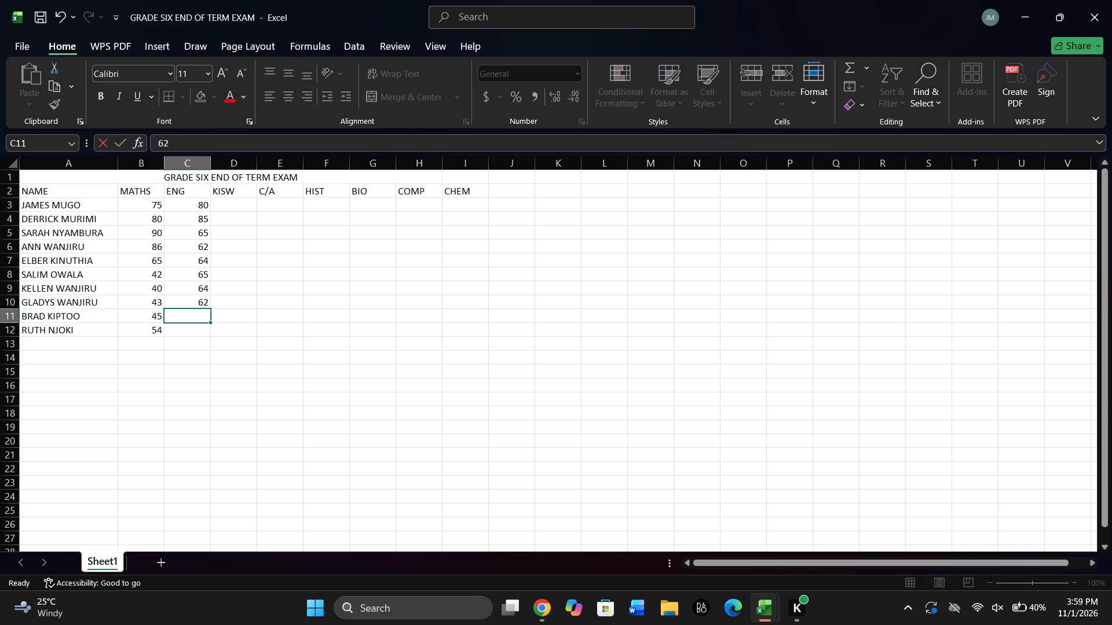
{"action": "type", "text": "60"}
{"action": "key", "text": "Down"}
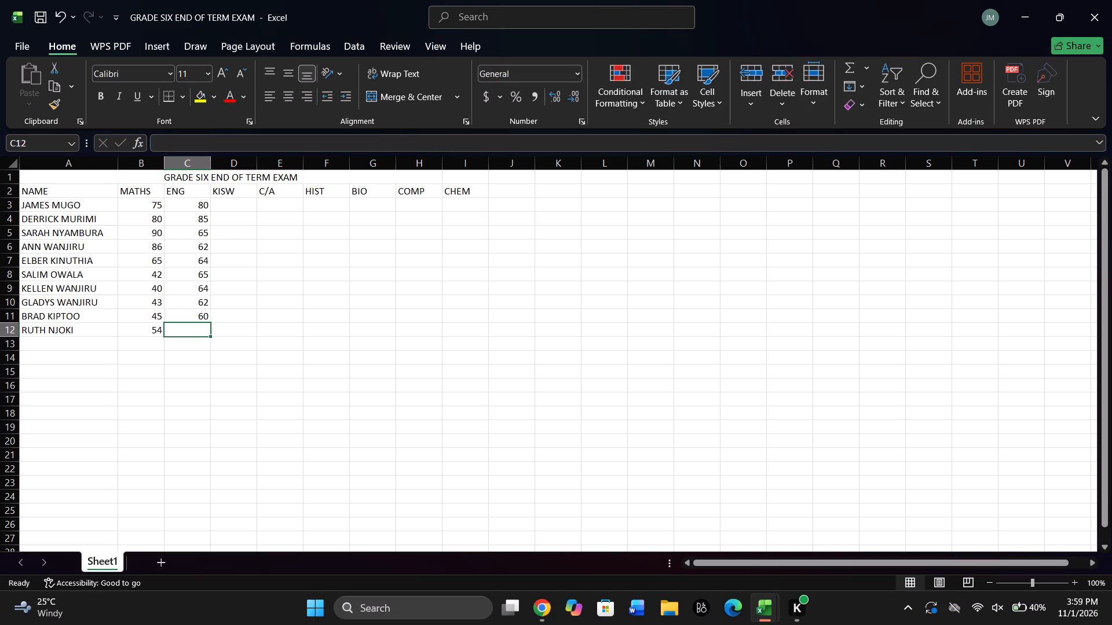
{"action": "type", "text": "65"}
{"action": "key", "text": "Right"}
Enter the first five students' KISW marks in cells D3 to D7: 87, 45, 65, 67 and 75.
{"action": "key", "text": "Up"}
{"action": "key", "text": "Up"}
{"action": "key", "text": "Up"}
{"action": "key", "text": "Up"}
{"action": "key", "text": "Up"}
{"action": "key", "text": "Up"}
{"action": "key", "text": "Up"}
{"action": "key", "text": "Up"}
{"action": "key", "text": "Up"}
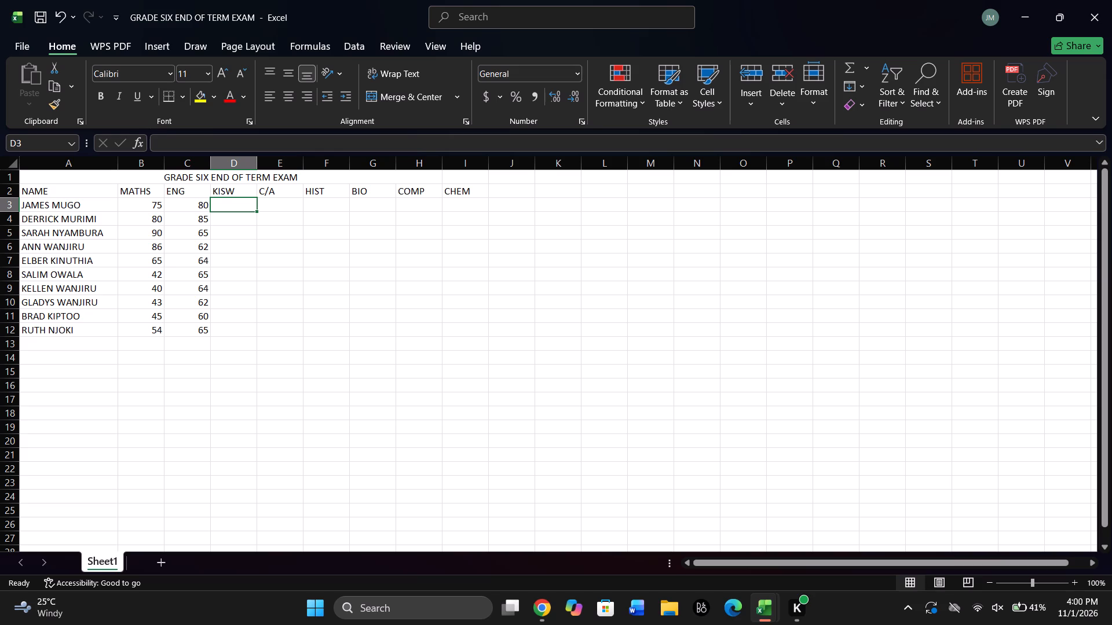
{"action": "type", "text": "87"}
{"action": "key", "text": "Down"}
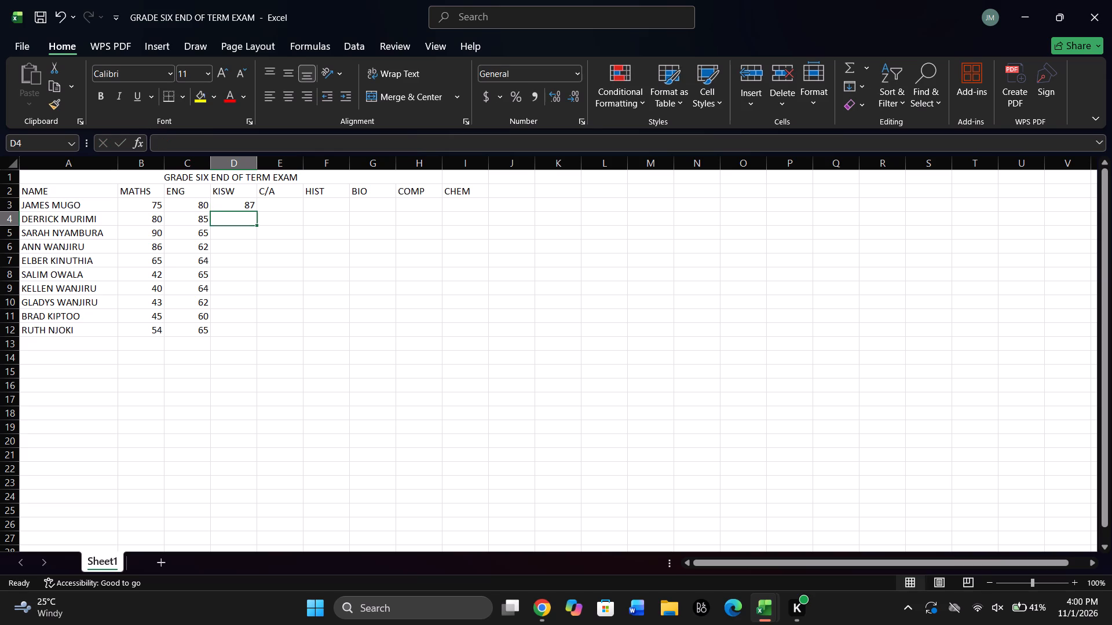
{"action": "type", "text": "45"}
{"action": "key", "text": "Down"}
{"action": "type", "text": "65"}
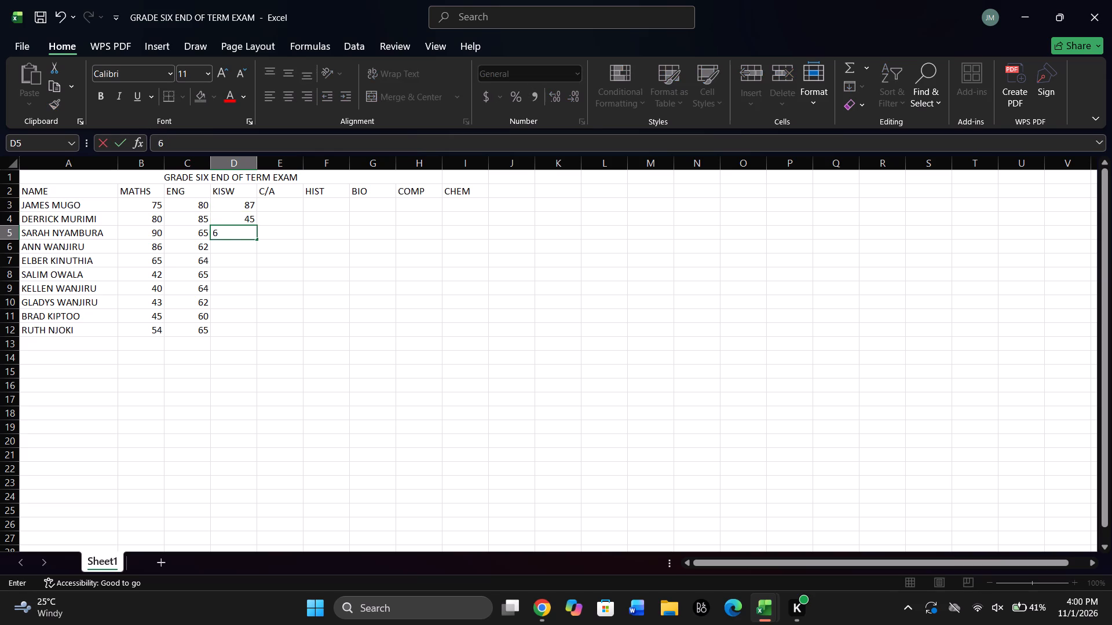
{"action": "key", "text": "Down"}
{"action": "type", "text": "67"}
{"action": "key", "text": "Down"}
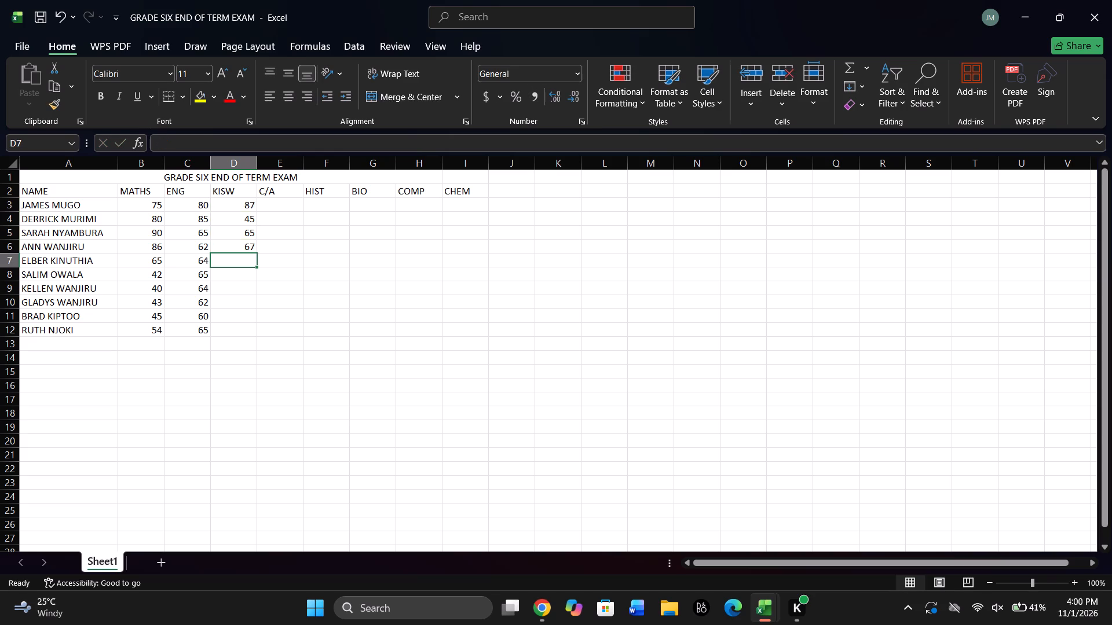
{"action": "type", "text": "75"}
{"action": "key", "text": "Down"}
Enter the remaining five students' KISW marks in cells D8 to D12: 67, 88, 90, 45 and 54.
{"action": "key", "text": "6"}
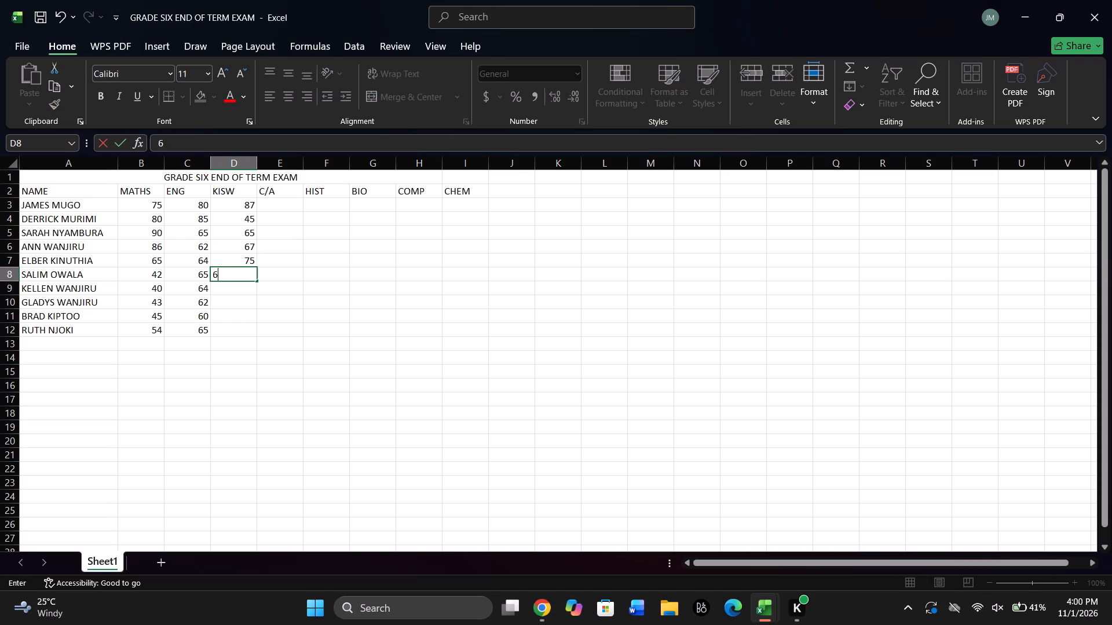
{"action": "key", "text": "7"}
{"action": "key", "text": "Down"}
{"action": "type", "text": "88"}
{"action": "key", "text": "Down"}
{"action": "type", "text": "90"}
{"action": "key", "text": "Down"}
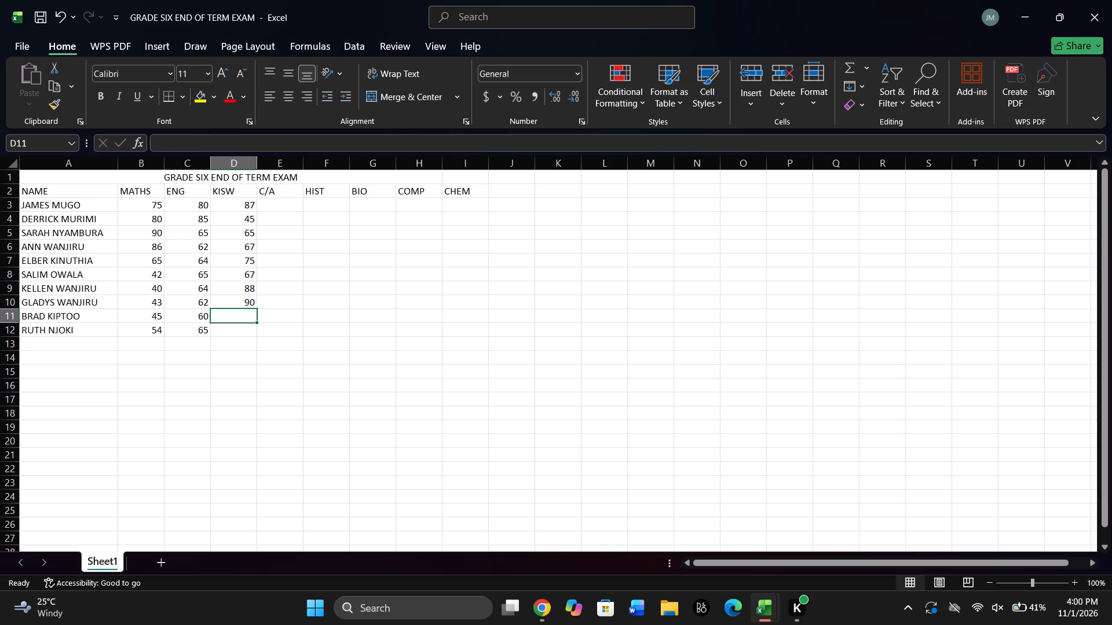
{"action": "type", "text": "45"}
{"action": "key", "text": "Down"}
{"action": "type", "text": "54"}
{"action": "key", "text": "Down"}
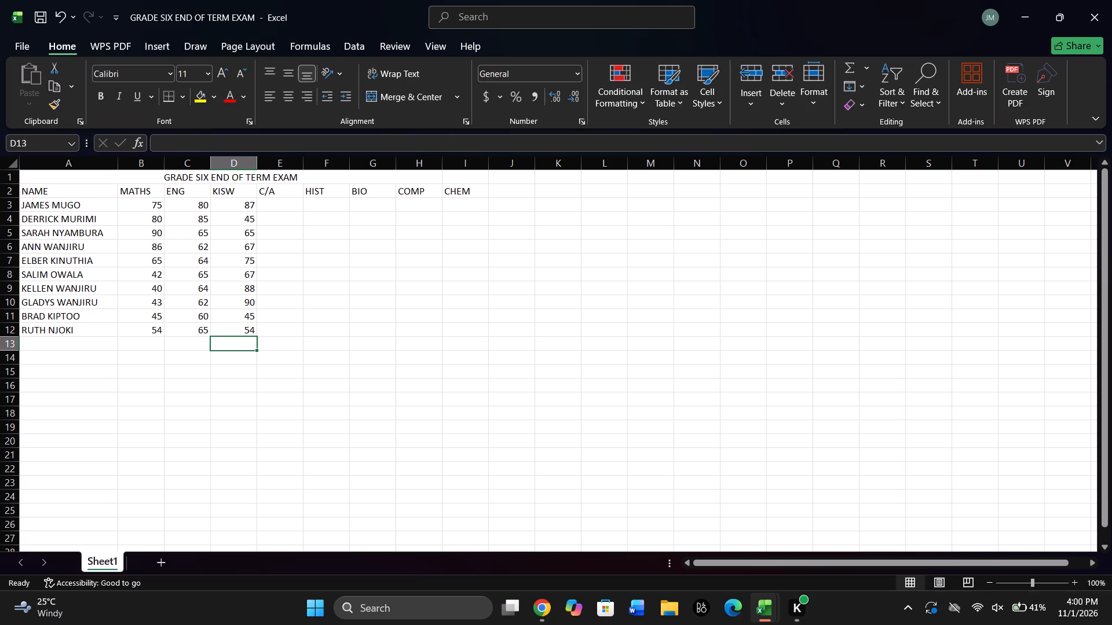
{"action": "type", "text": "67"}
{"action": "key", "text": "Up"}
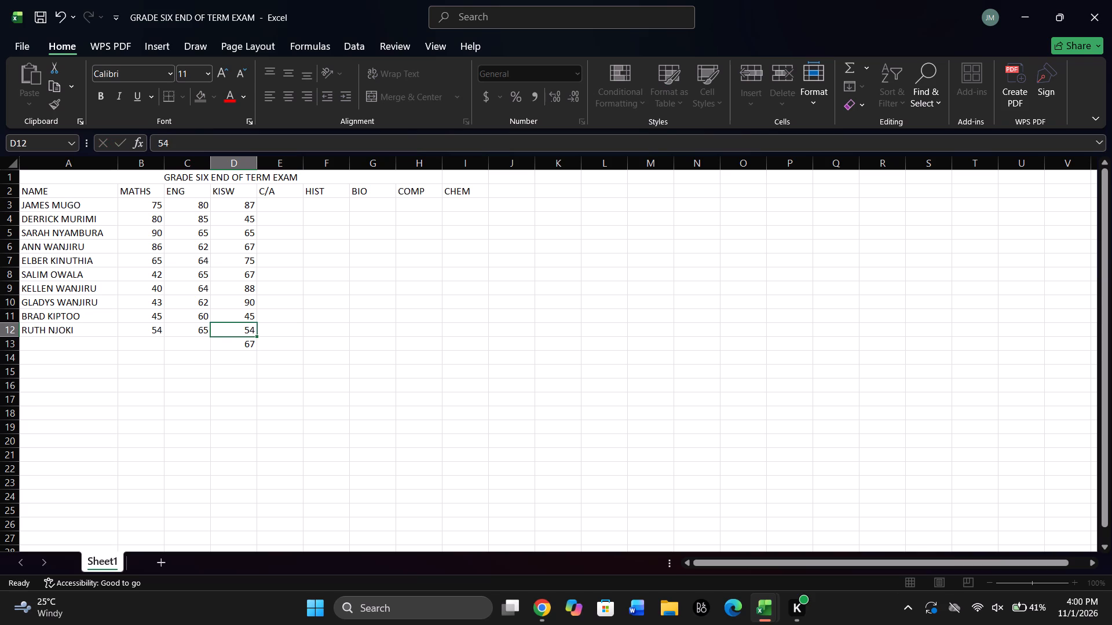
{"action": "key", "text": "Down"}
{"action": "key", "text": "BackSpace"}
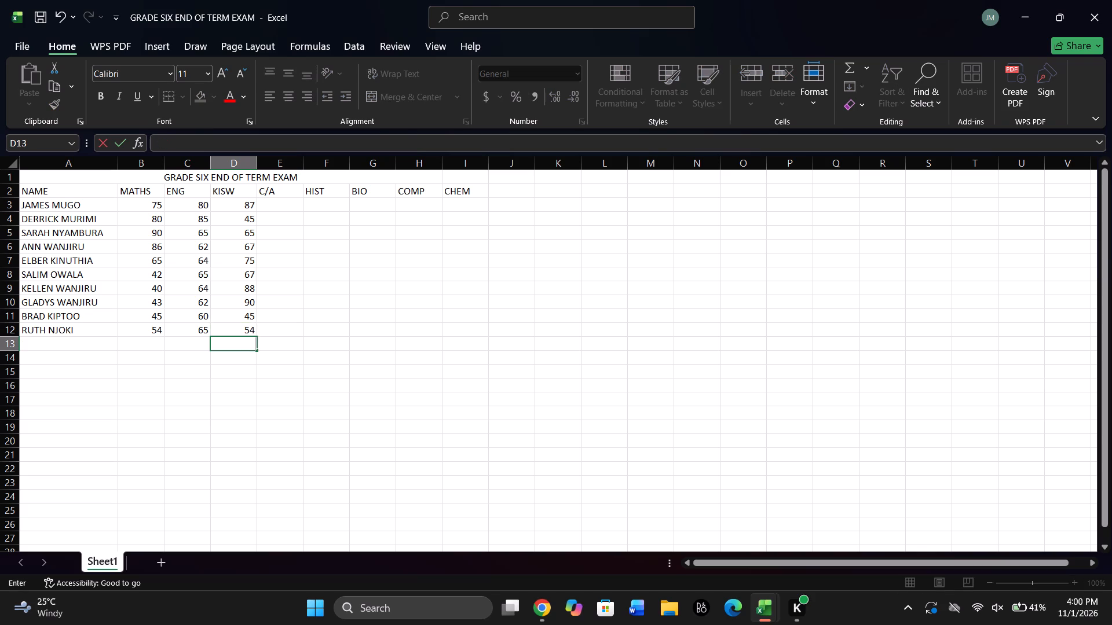
Enter the first five students' C/A marks in cells E3 to E7: 67, 88, 90, 65 and 52.
{"action": "left_click", "coordinate": [277, 202]}
{"action": "type", "text": "67"}
{"action": "key", "text": "Down"}
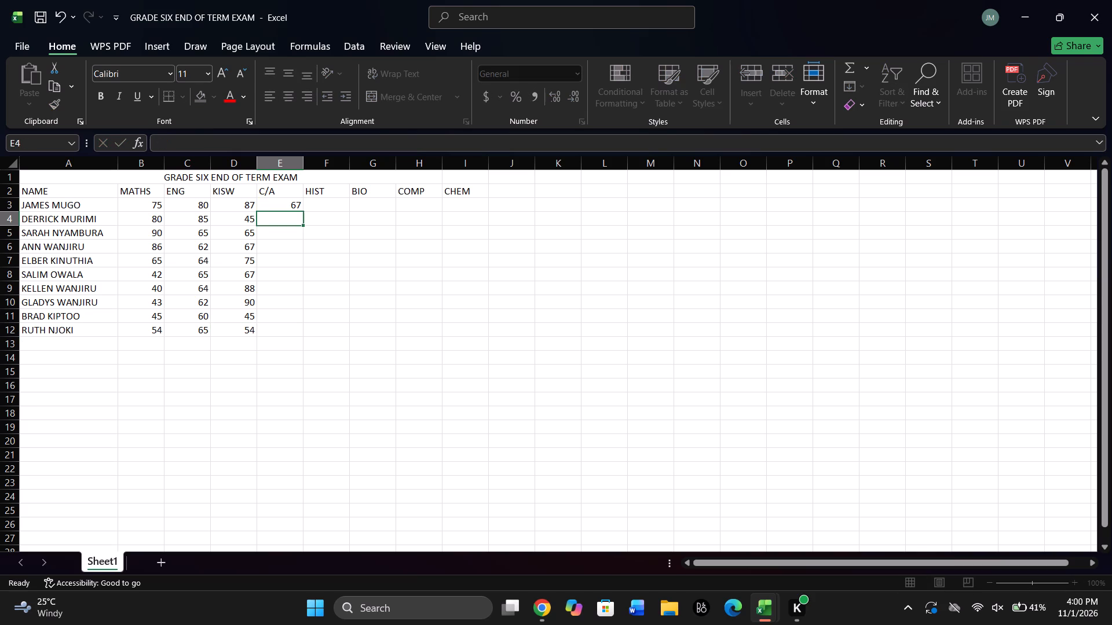
{"action": "type", "text": "88"}
{"action": "key", "text": "Down"}
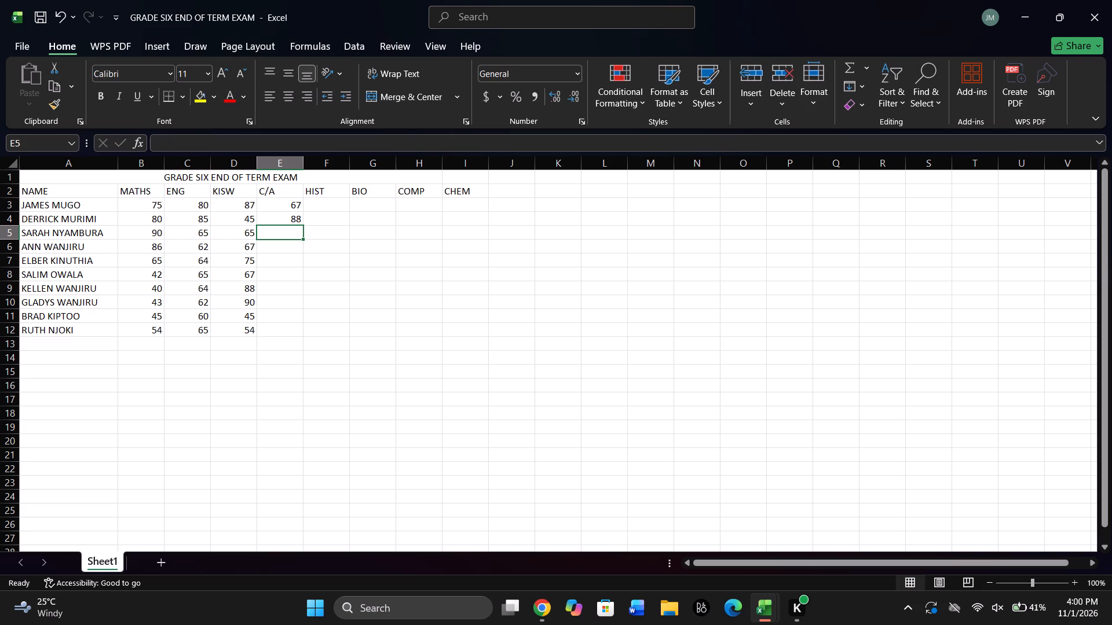
{"action": "type", "text": "90"}
{"action": "key", "text": "Down"}
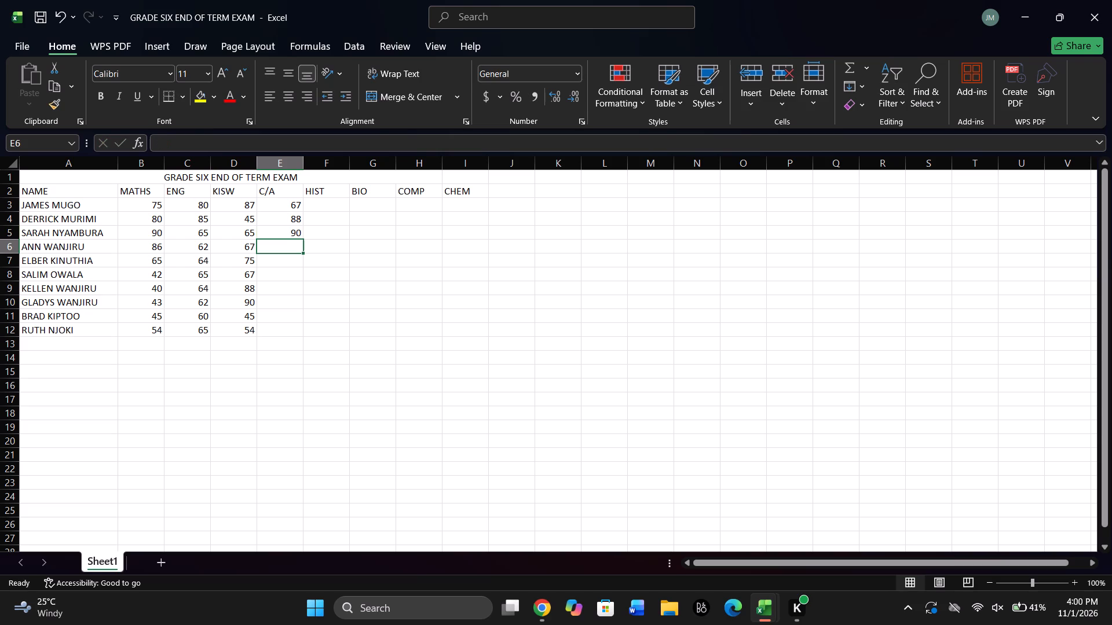
{"action": "type", "text": "65"}
{"action": "key", "text": "Down"}
{"action": "key", "text": "5"}
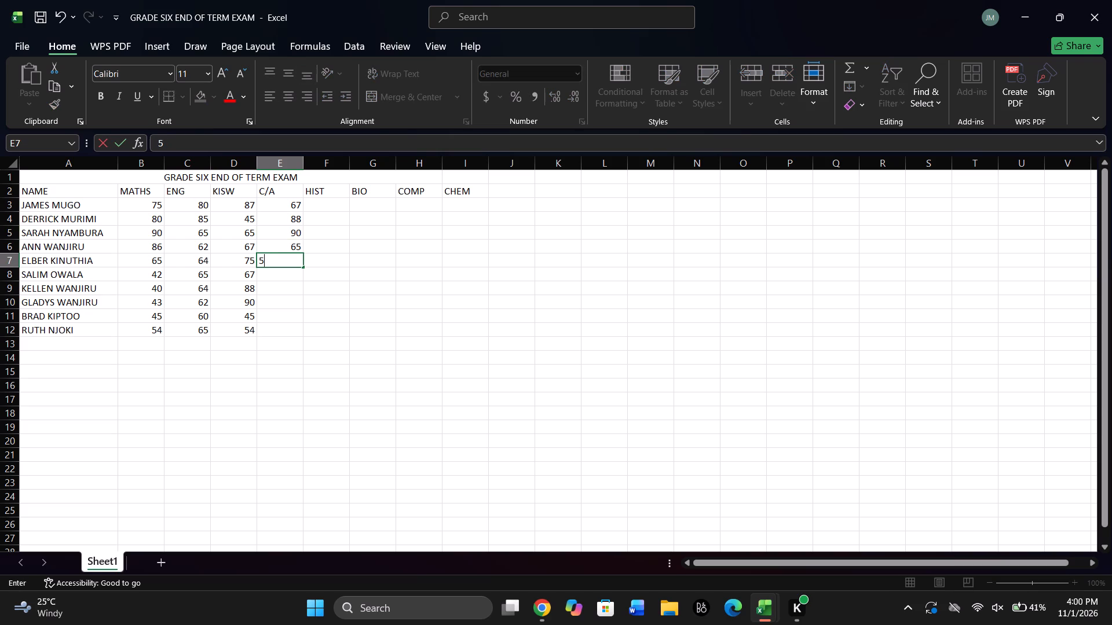
{"action": "key", "text": "2"}
{"action": "key", "text": "Down"}
Enter the remaining five students' C/A marks in cells E8 to E12: 45, 67, 89, 88 and 75.
{"action": "type", "text": "45"}
{"action": "key", "text": "Down"}
{"action": "key", "text": "5"}
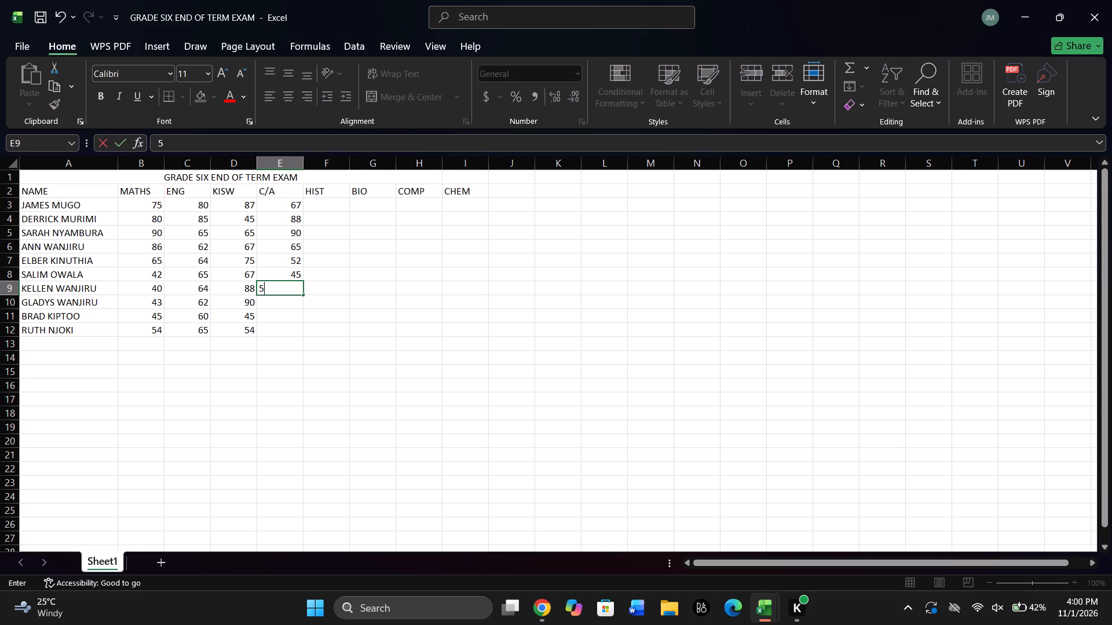
{"action": "key", "text": "BackSpace"}
{"action": "type", "text": "67"}
{"action": "key", "text": "Down"}
{"action": "type", "text": "89"}
{"action": "key", "text": "Down"}
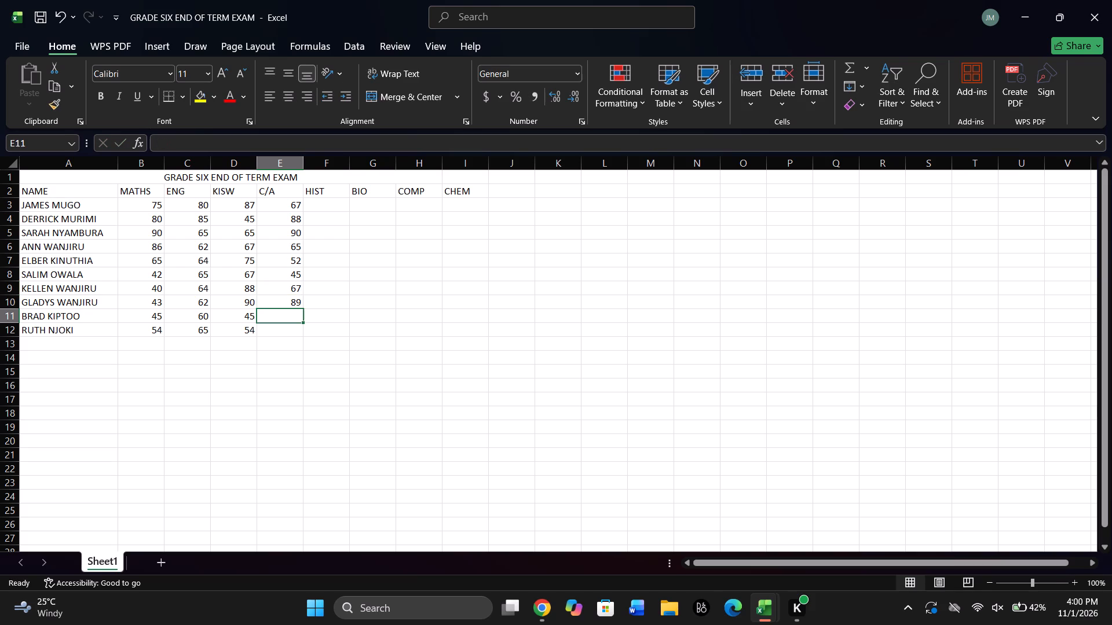
{"action": "type", "text": "88"}
{"action": "key", "text": "Down"}
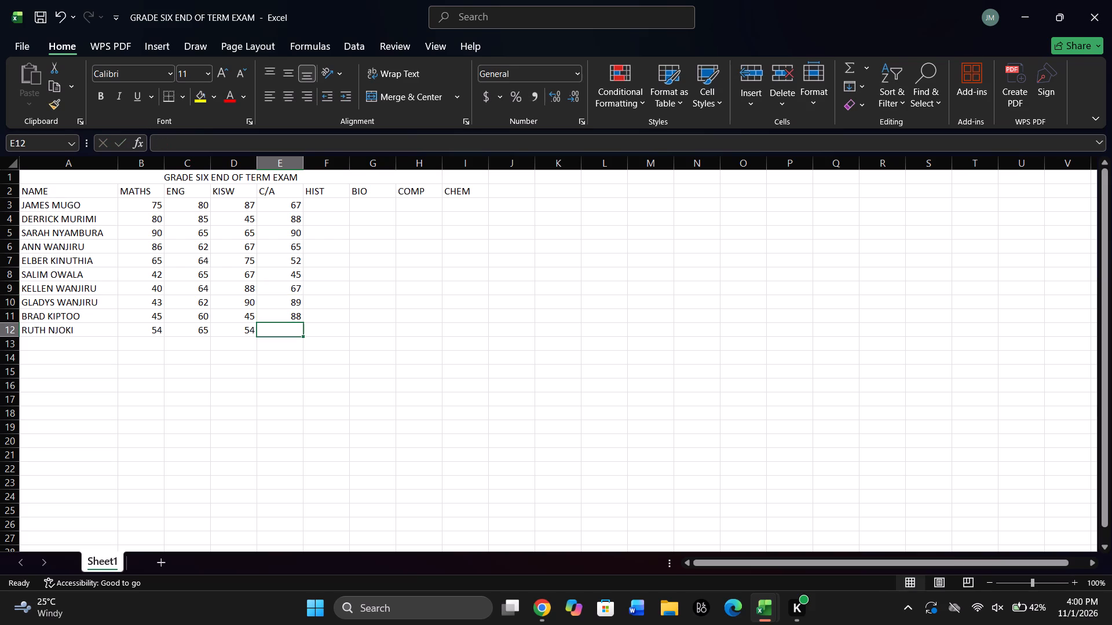
{"action": "type", "text": "75"}
{"action": "key", "text": "Right"}
Enter the first five students' HIST marks in cells F3 to F7: 85, 65, 78, 88 and 90.
{"action": "key", "text": "Up"}
{"action": "key", "text": "Up"}
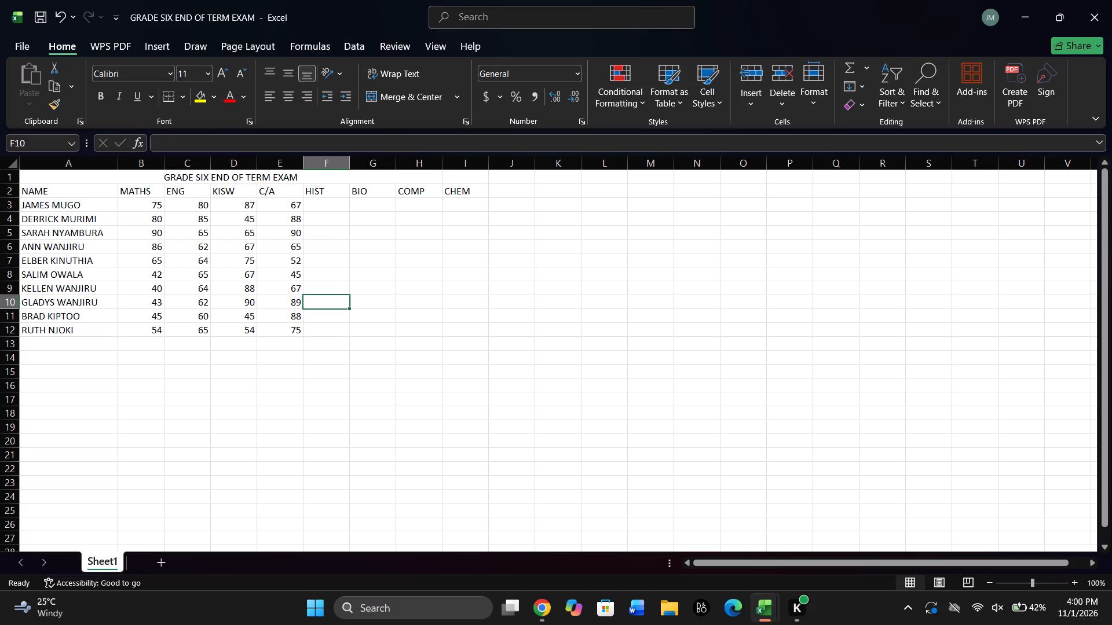
{"action": "key", "text": "Up"}
{"action": "key", "text": "Up"}
{"action": "key", "text": "Up"}
{"action": "key", "text": "Up"}
{"action": "key", "text": "Up"}
{"action": "key", "text": "Up"}
{"action": "key", "text": "Up"}
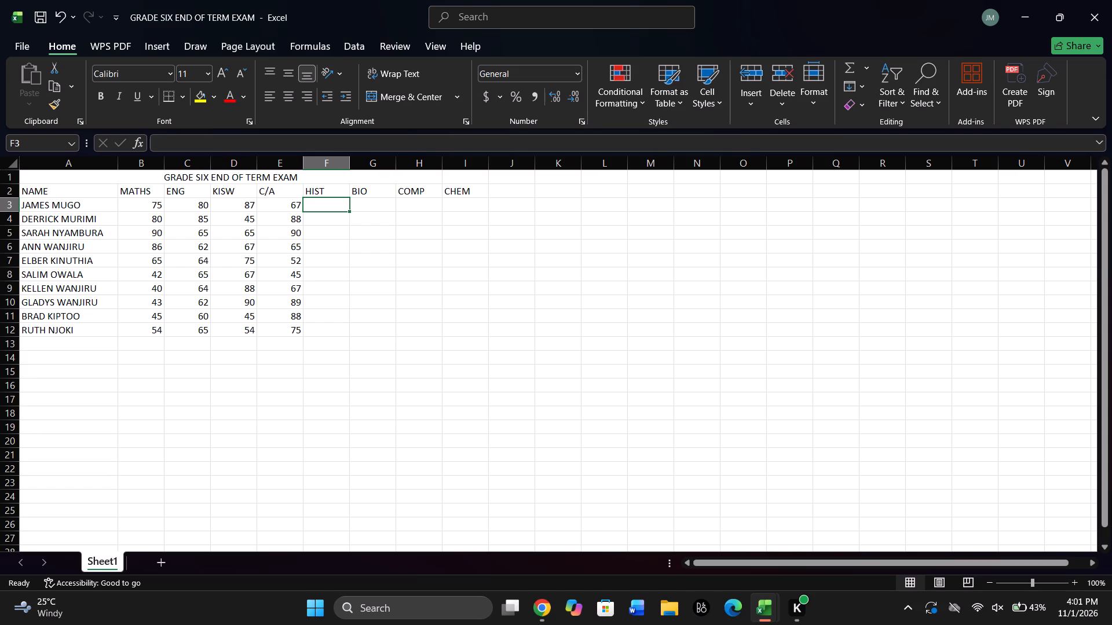
{"action": "left_click", "coordinate": [337, 208]}
{"action": "double_click", "coordinate": [318, 205]}
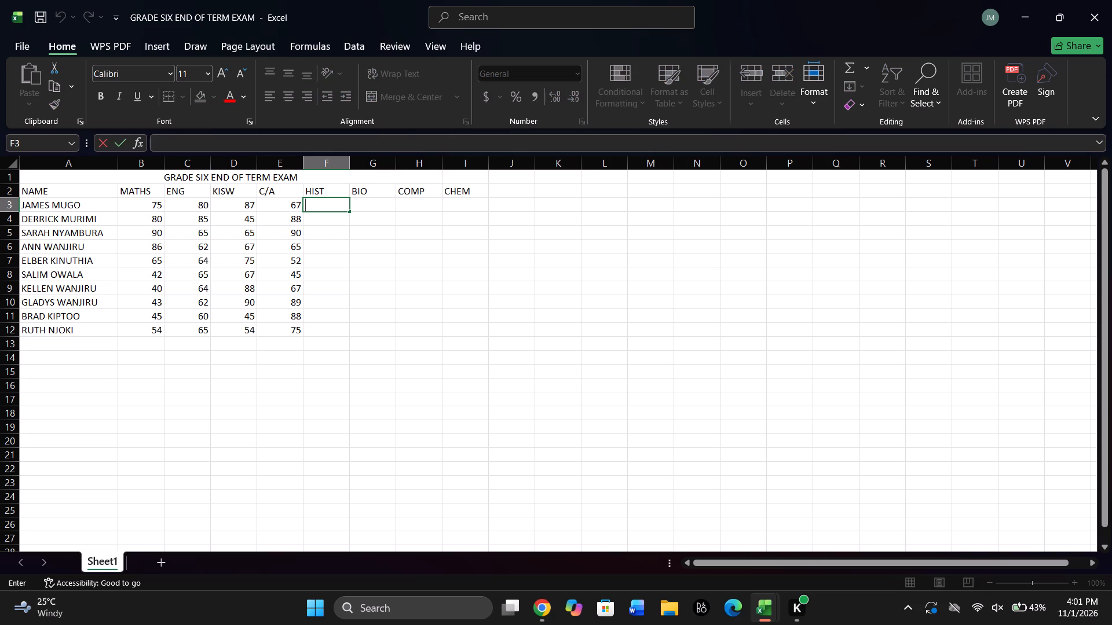
{"action": "type", "text": "85"}
{"action": "key", "text": "Down"}
{"action": "type", "text": "65"}
{"action": "key", "text": "Down"}
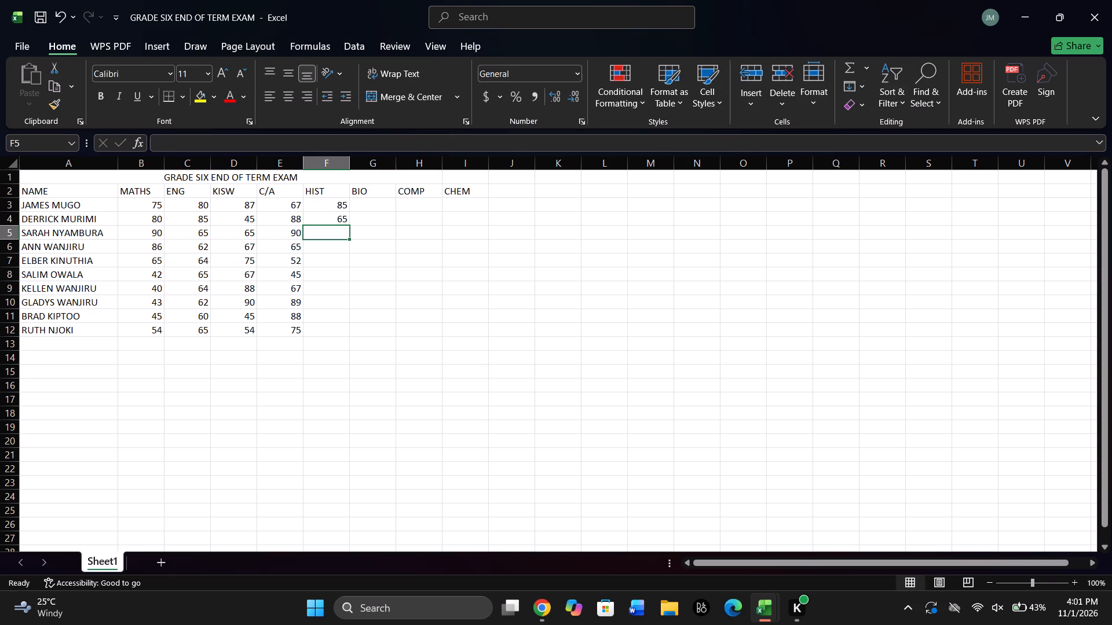
{"action": "type", "text": "78"}
{"action": "key", "text": "Down"}
{"action": "type", "text": "88"}
{"action": "key", "text": "Down"}
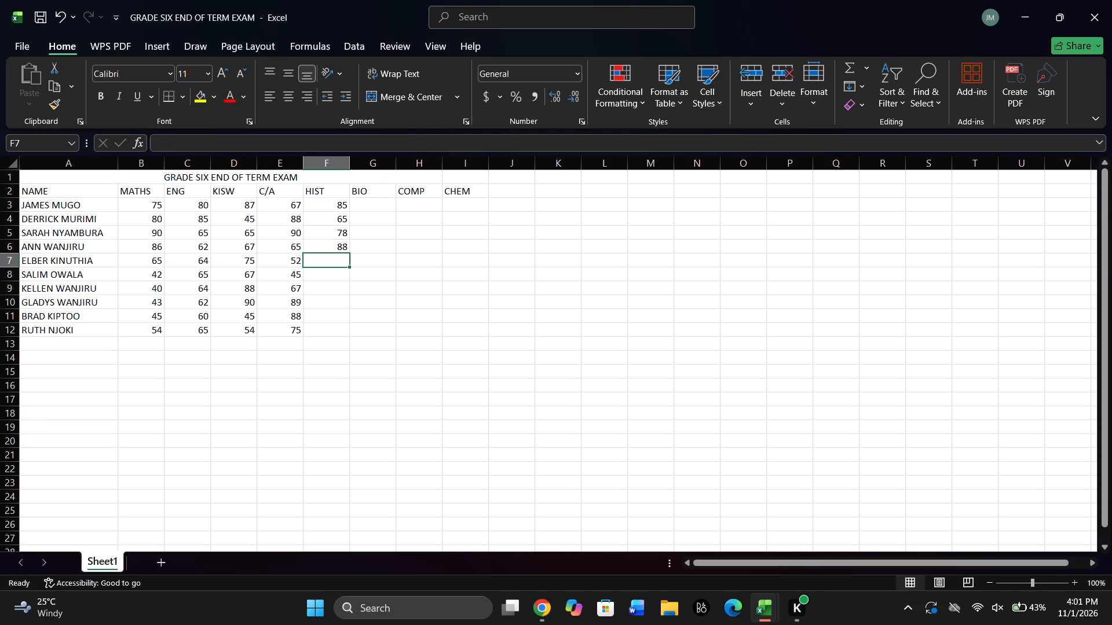
{"action": "type", "text": "90"}
{"action": "key", "text": "Down"}
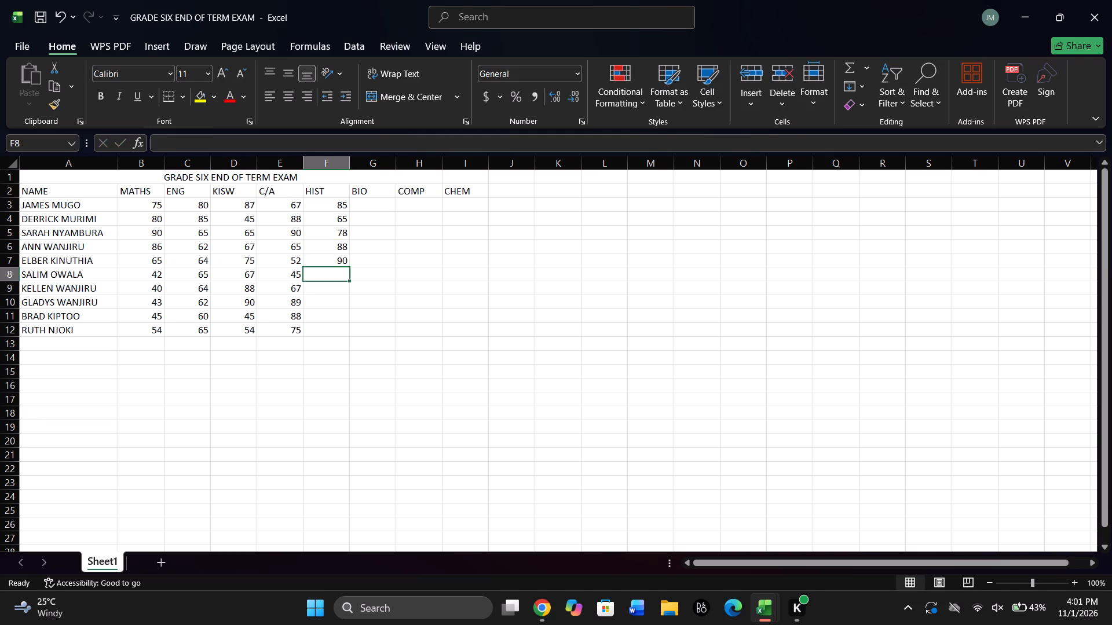
Enter the remaining five students' HIST marks in cells F8 to F12: 95, 65, 78, 87 and 80.
{"action": "type", "text": "95"}
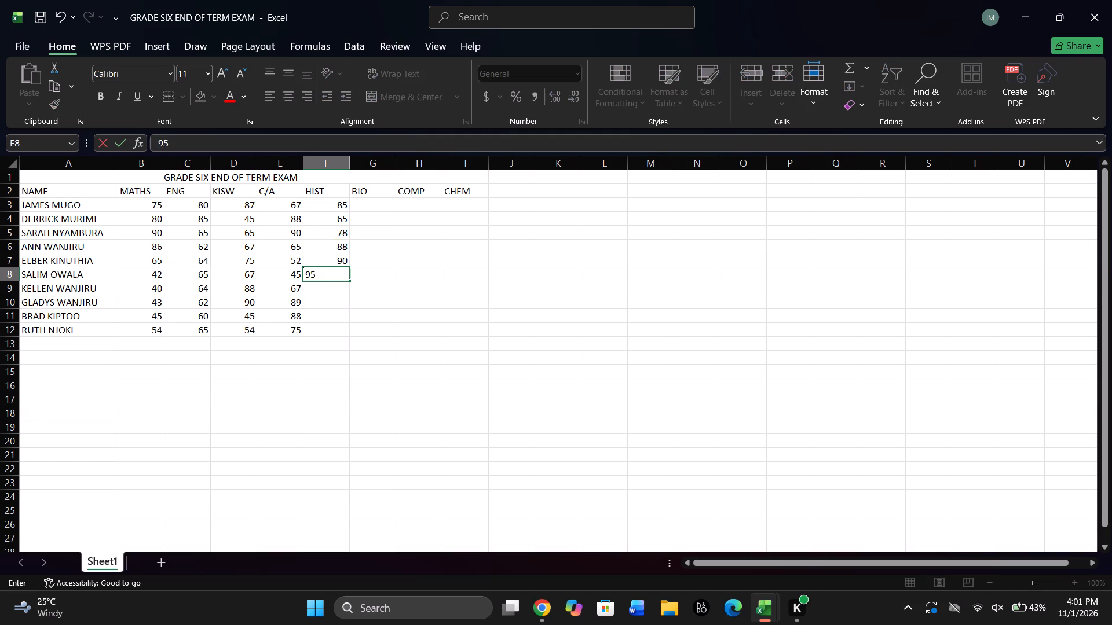
{"action": "key", "text": "Down"}
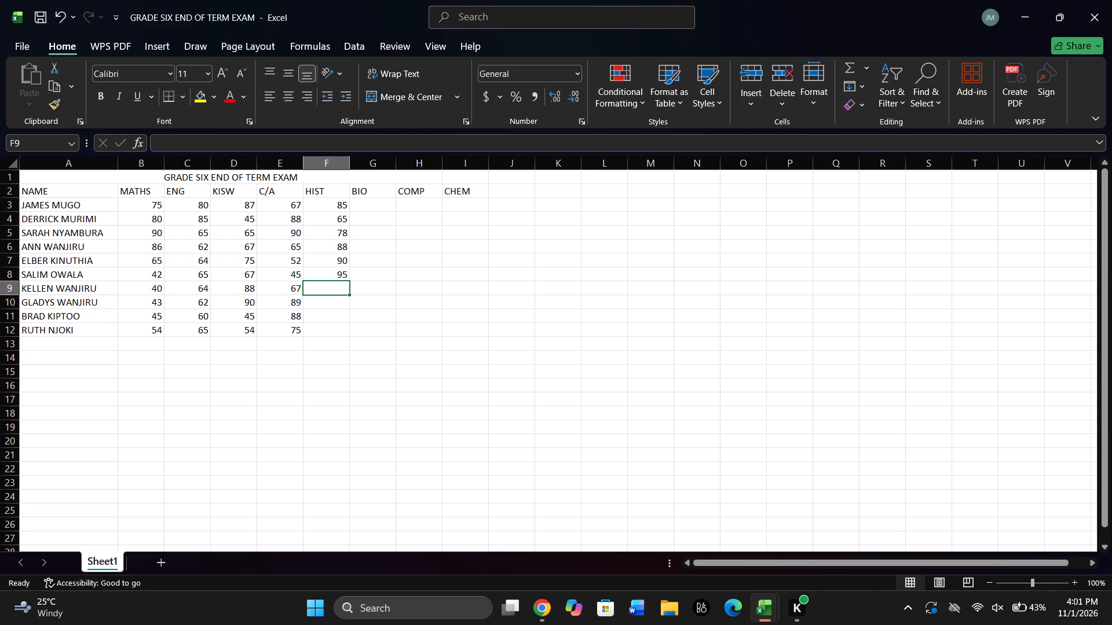
{"action": "type", "text": "65"}
{"action": "key", "text": "Down"}
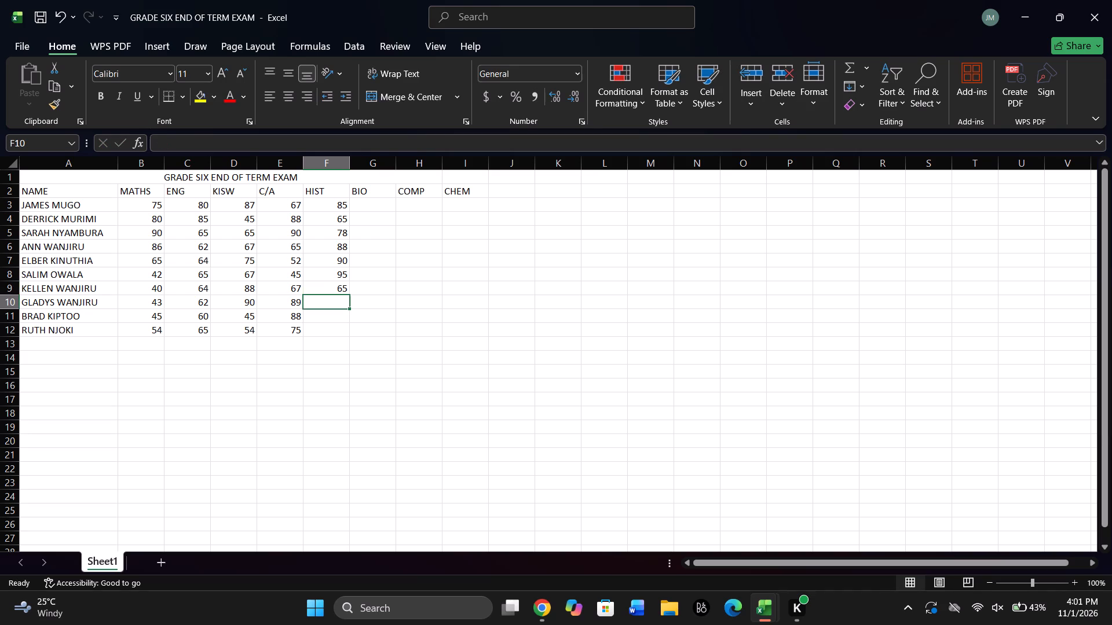
{"action": "type", "text": "78"}
{"action": "key", "text": "Down"}
{"action": "type", "text": "87"}
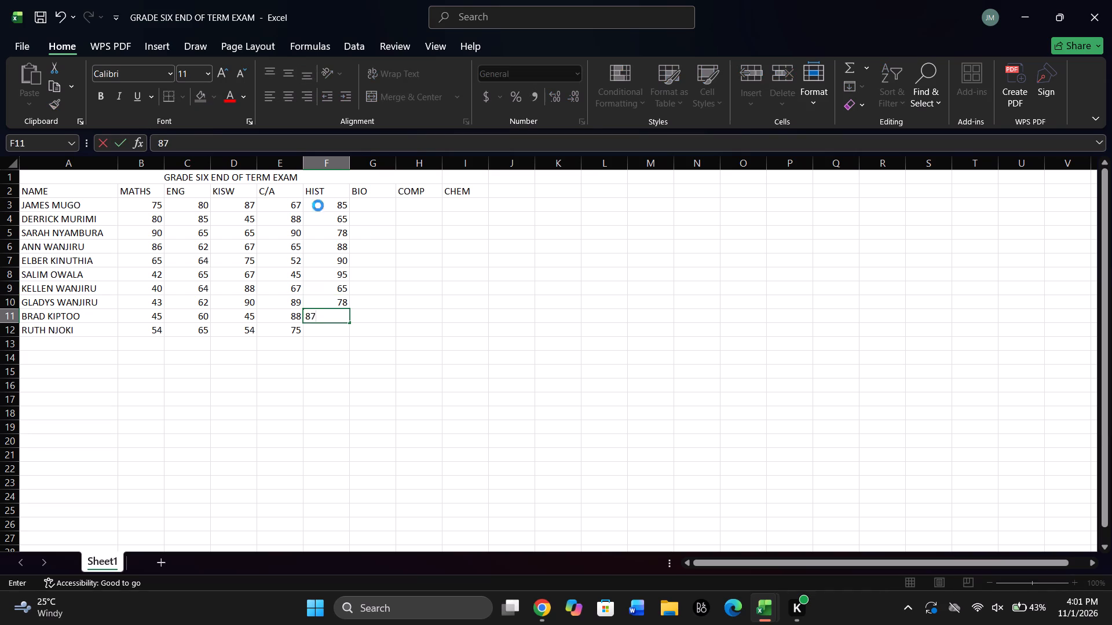
{"action": "key", "text": "Down"}
{"action": "type", "text": "80"}
{"action": "key", "text": "Right"}
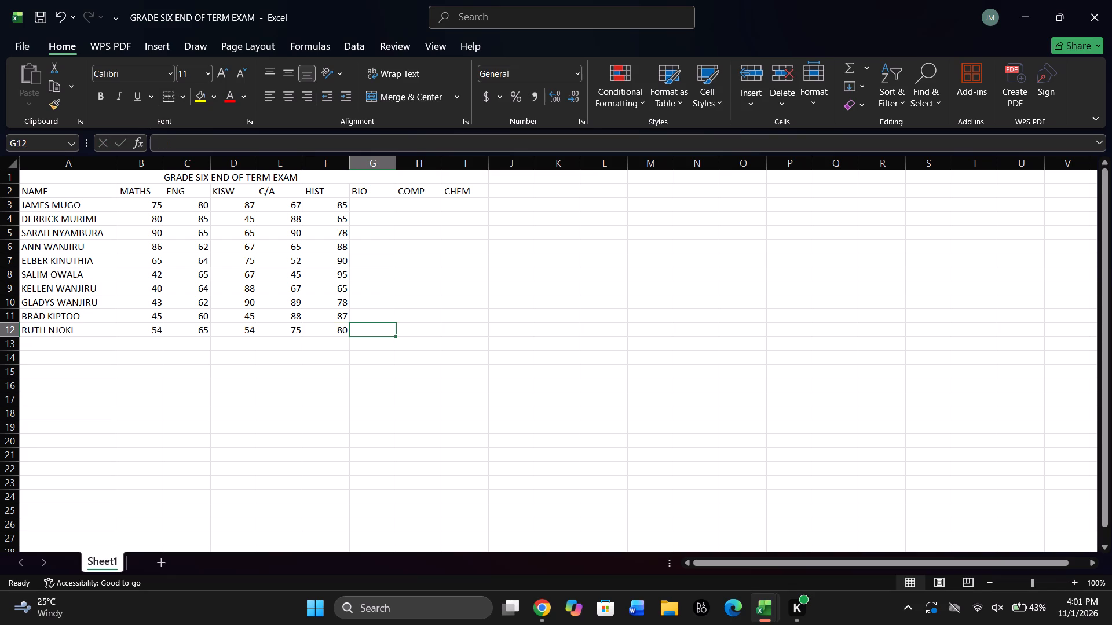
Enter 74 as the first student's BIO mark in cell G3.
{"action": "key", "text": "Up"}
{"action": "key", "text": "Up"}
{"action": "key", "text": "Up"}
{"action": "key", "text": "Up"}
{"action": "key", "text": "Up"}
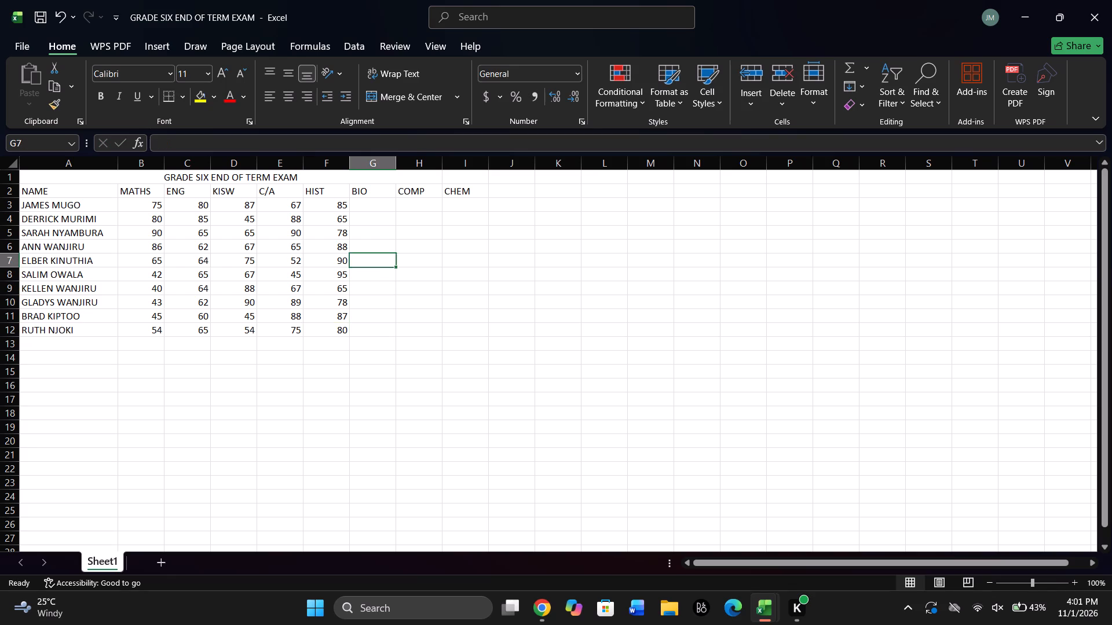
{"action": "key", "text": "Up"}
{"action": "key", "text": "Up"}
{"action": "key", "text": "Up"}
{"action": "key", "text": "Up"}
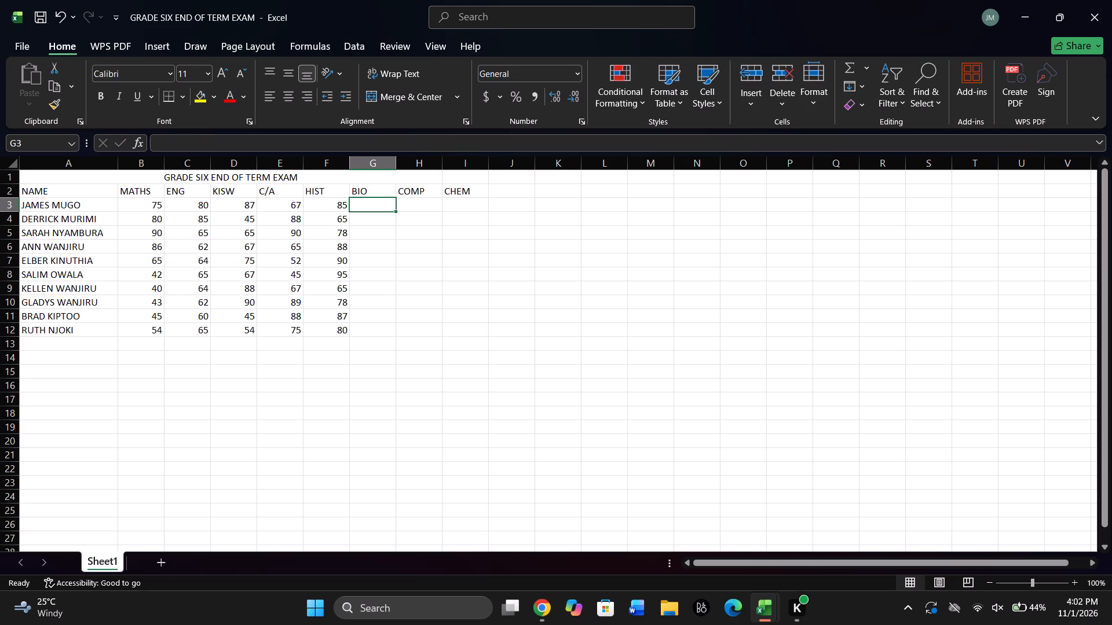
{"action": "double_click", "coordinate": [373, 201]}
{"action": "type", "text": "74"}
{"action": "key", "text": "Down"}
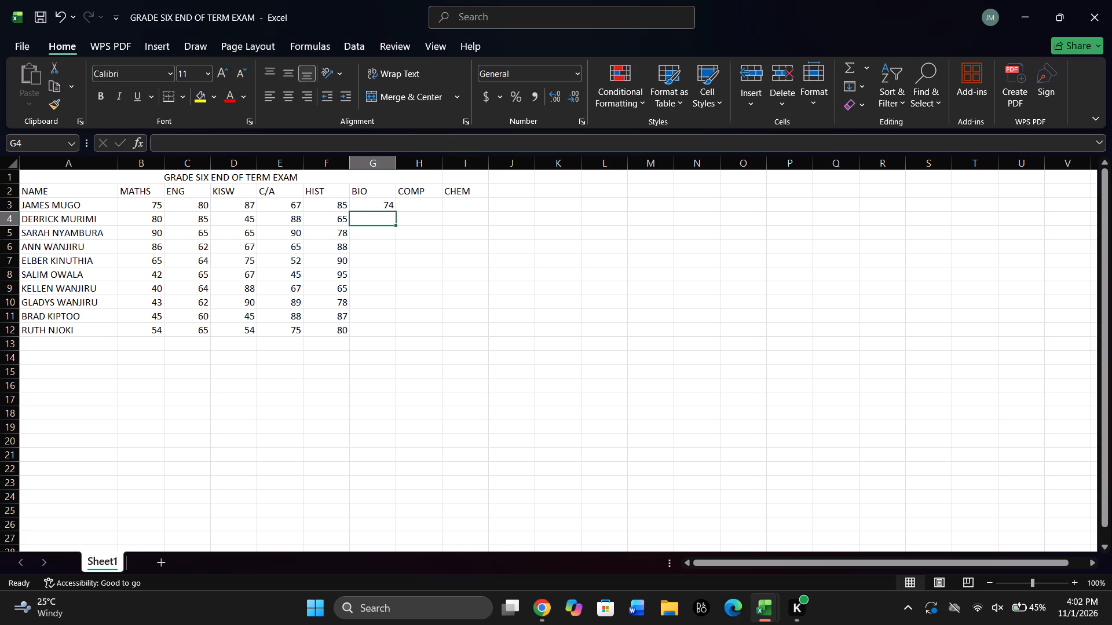
Set the first student's BIO mark in cell G3 to 75.
{"action": "double_click", "coordinate": [382, 220]}
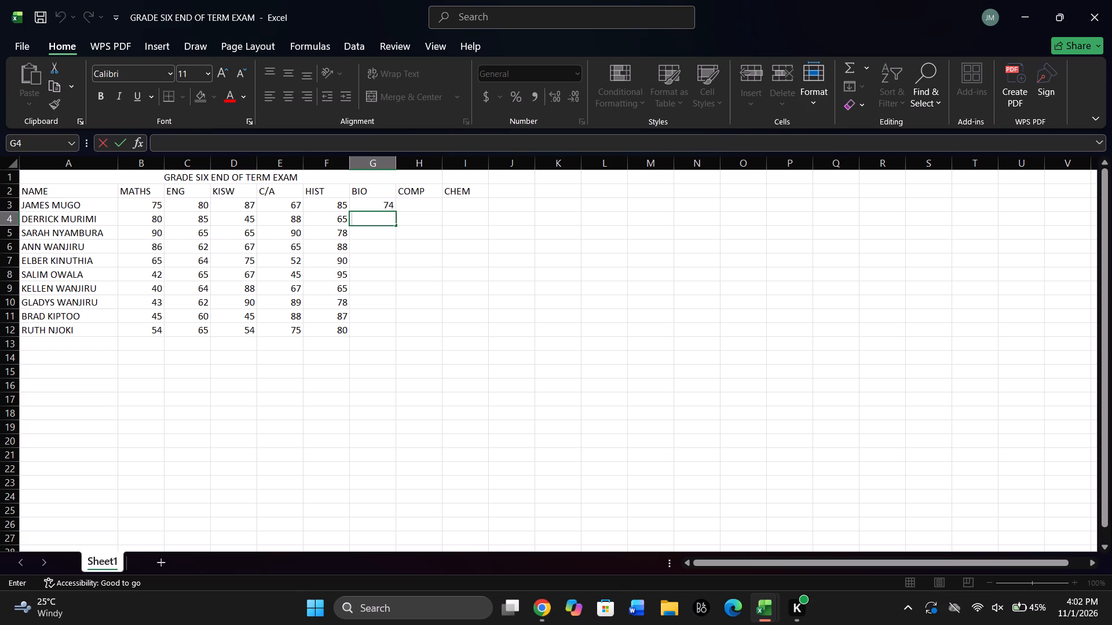
{"action": "key", "text": "Up"}
{"action": "key", "text": "BackSpace"}
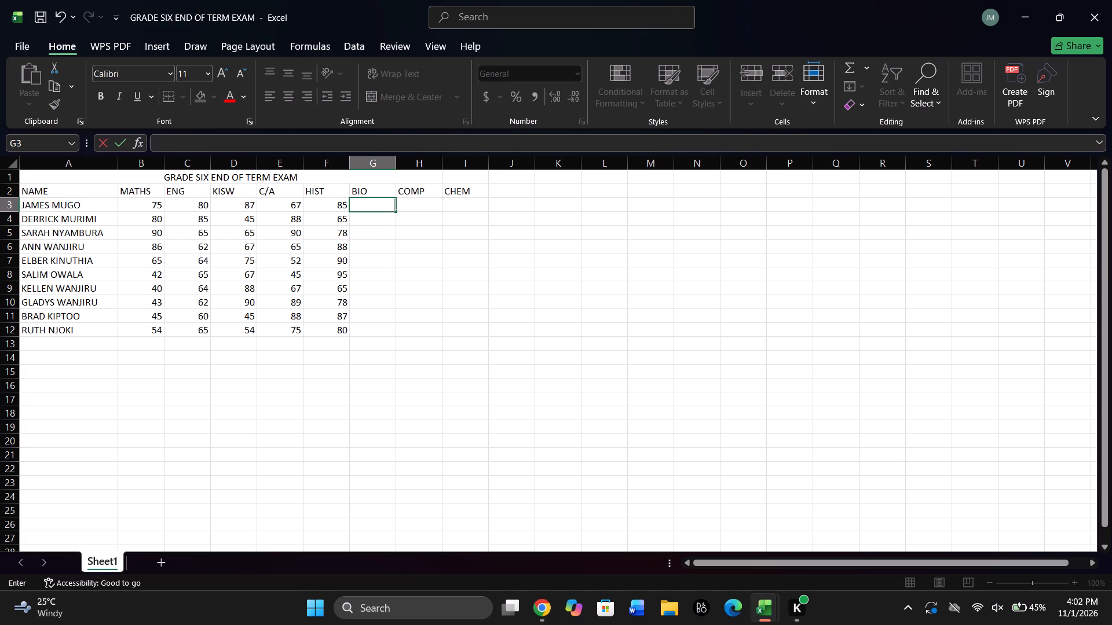
{"action": "type", "text": "75"}
{"action": "key", "text": "Down"}
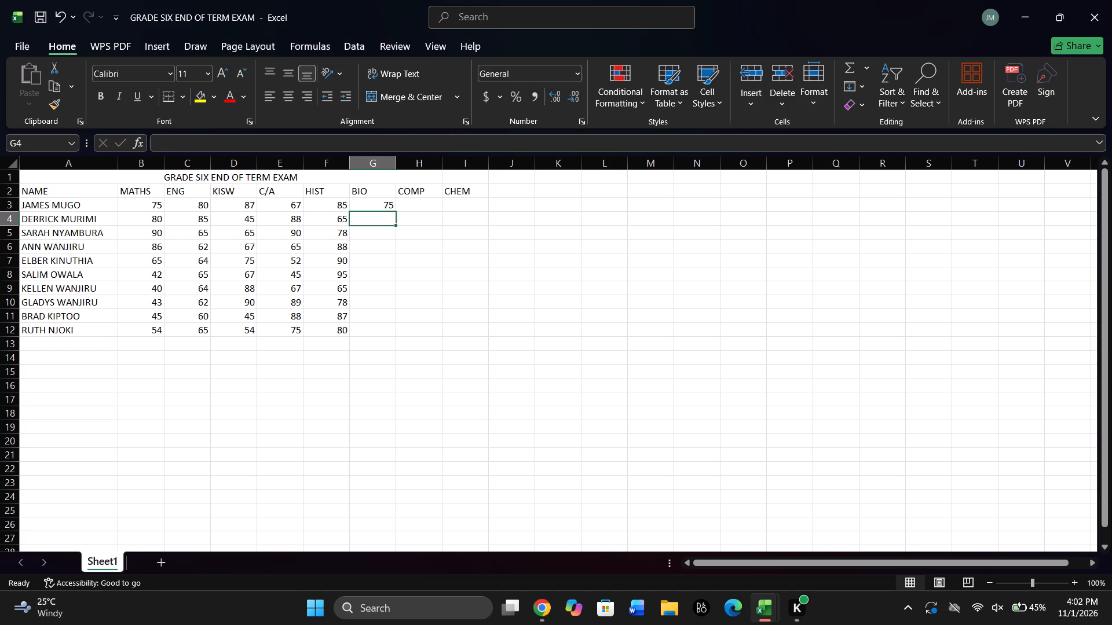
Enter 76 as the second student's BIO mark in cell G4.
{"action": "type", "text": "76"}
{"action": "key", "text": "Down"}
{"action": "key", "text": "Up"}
Set the second student's BIO mark in G4 to 65 and enter 66, 55 and 50 in cells G5 to G7.
{"action": "key", "text": "BackSpace"}
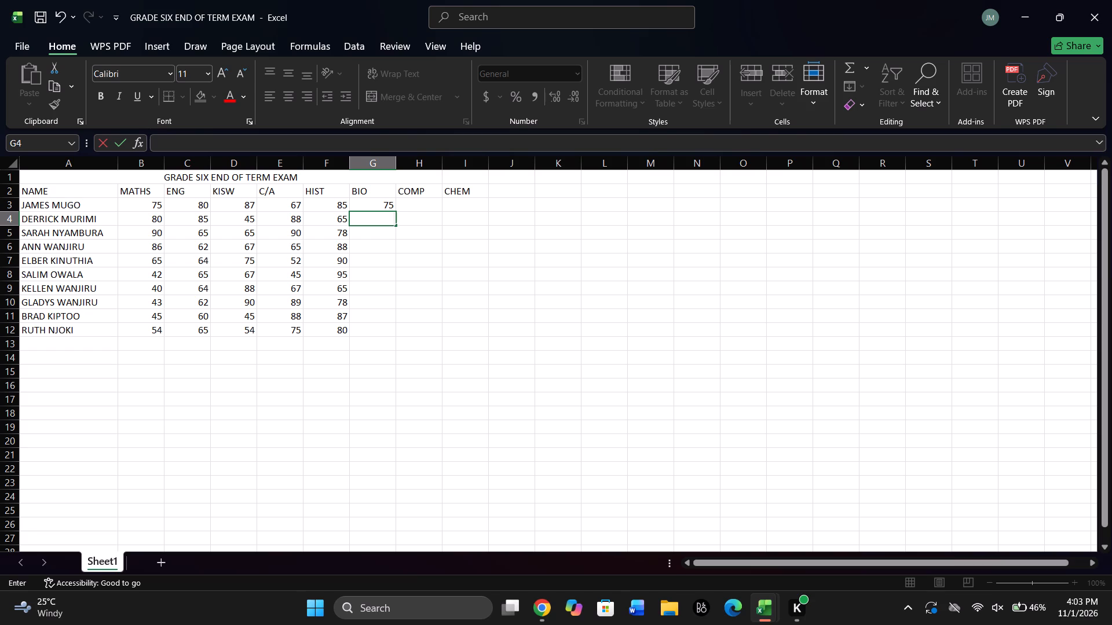
{"action": "type", "text": "65"}
{"action": "key", "text": "Down"}
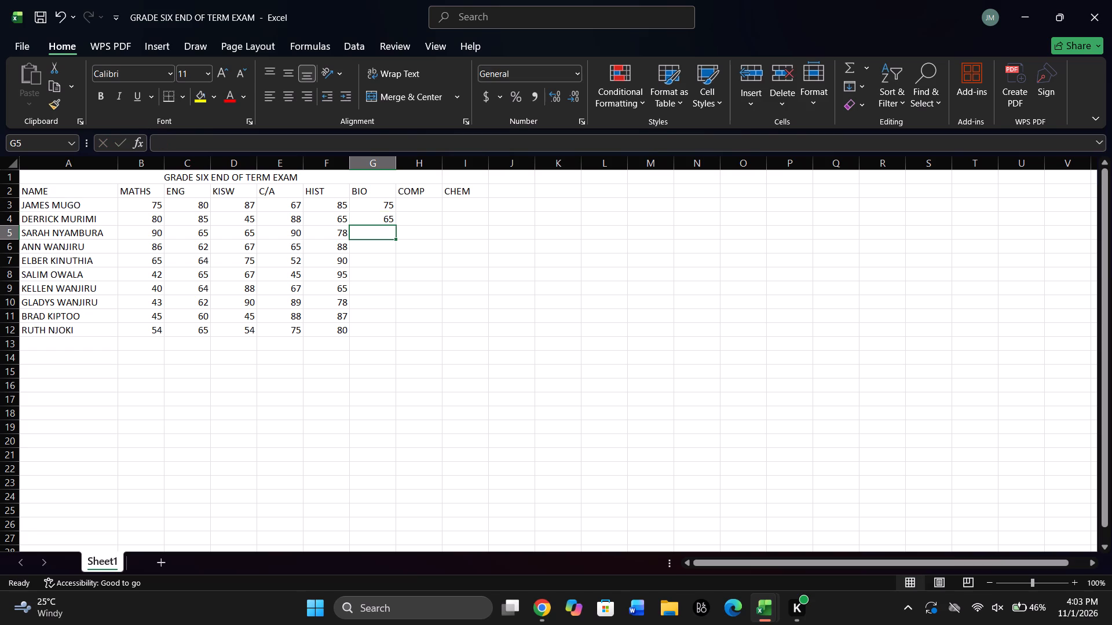
{"action": "type", "text": "66"}
{"action": "key", "text": "Down"}
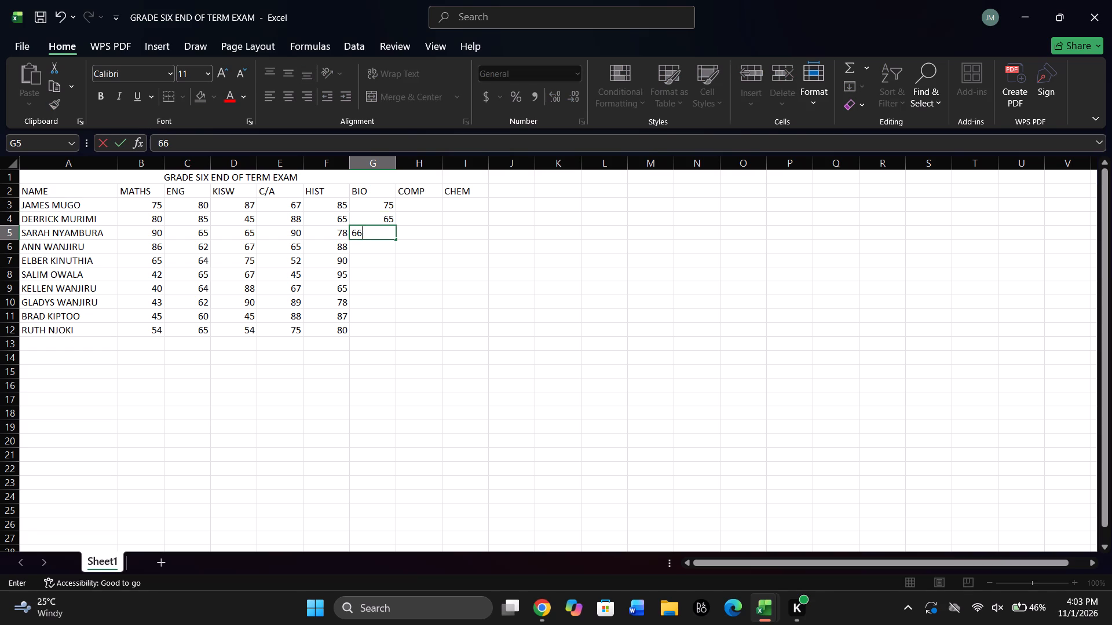
{"action": "type", "text": "55"}
{"action": "key", "text": "Down"}
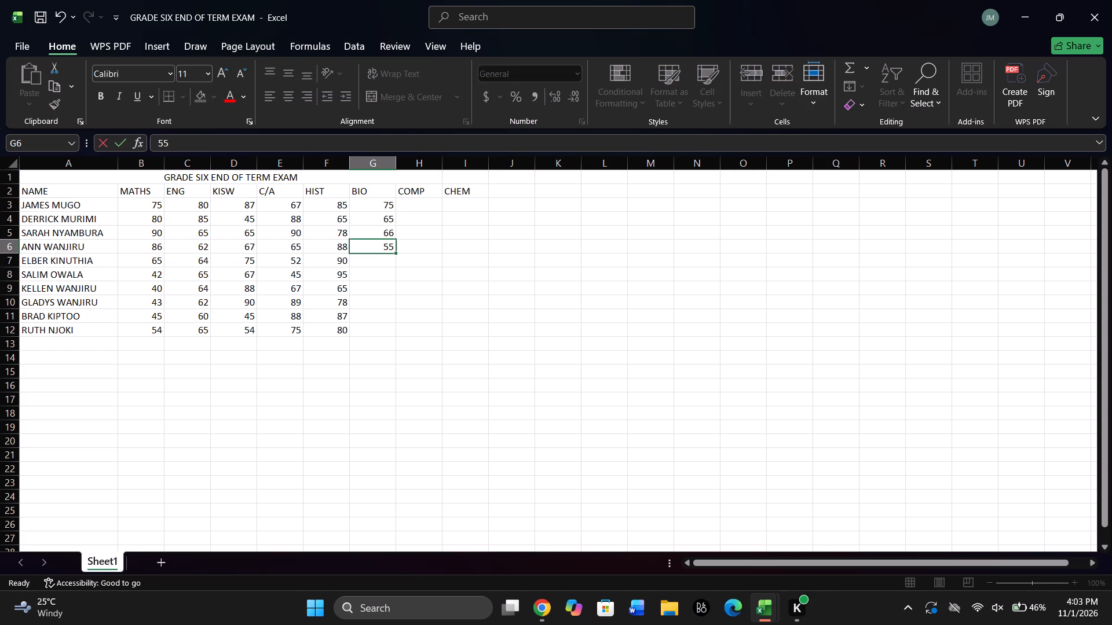
{"action": "type", "text": "50"}
{"action": "key", "text": "Down"}
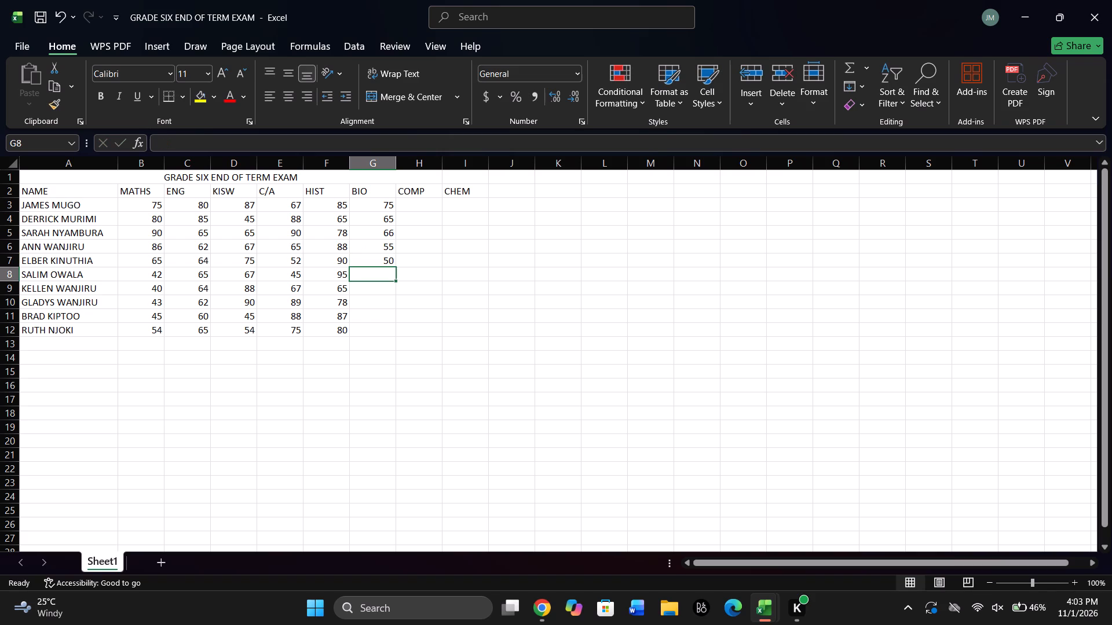
Enter the remaining five students' BIO marks in cells G8 to G12: 45, 52, 67, 78 and 80.
{"action": "type", "text": "45"}
{"action": "key", "text": "Down"}
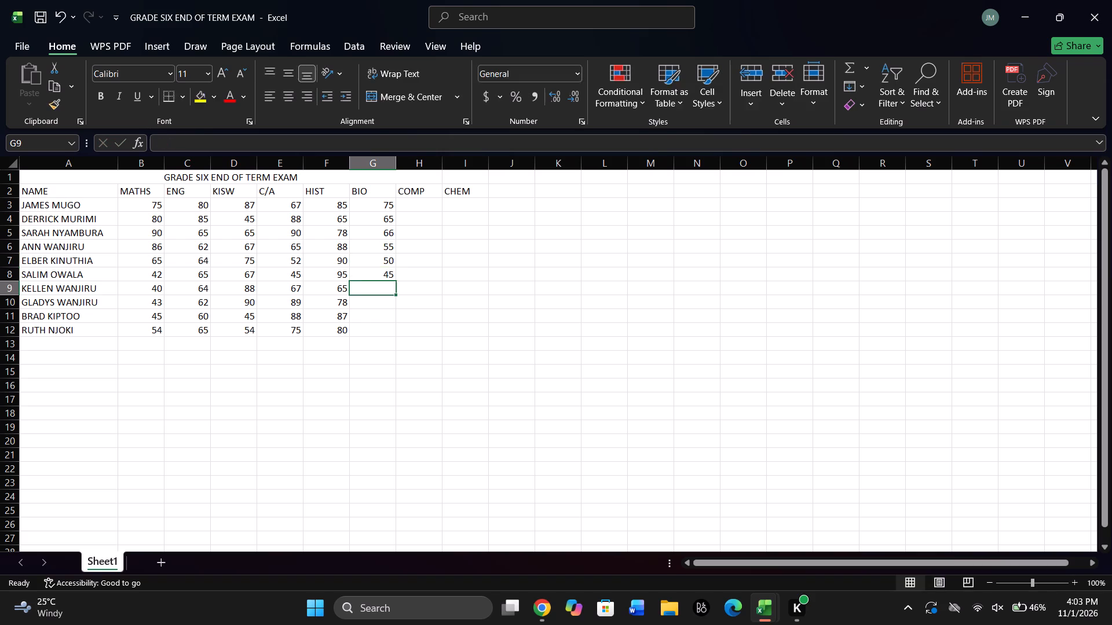
{"action": "type", "text": "52"}
{"action": "key", "text": "Down"}
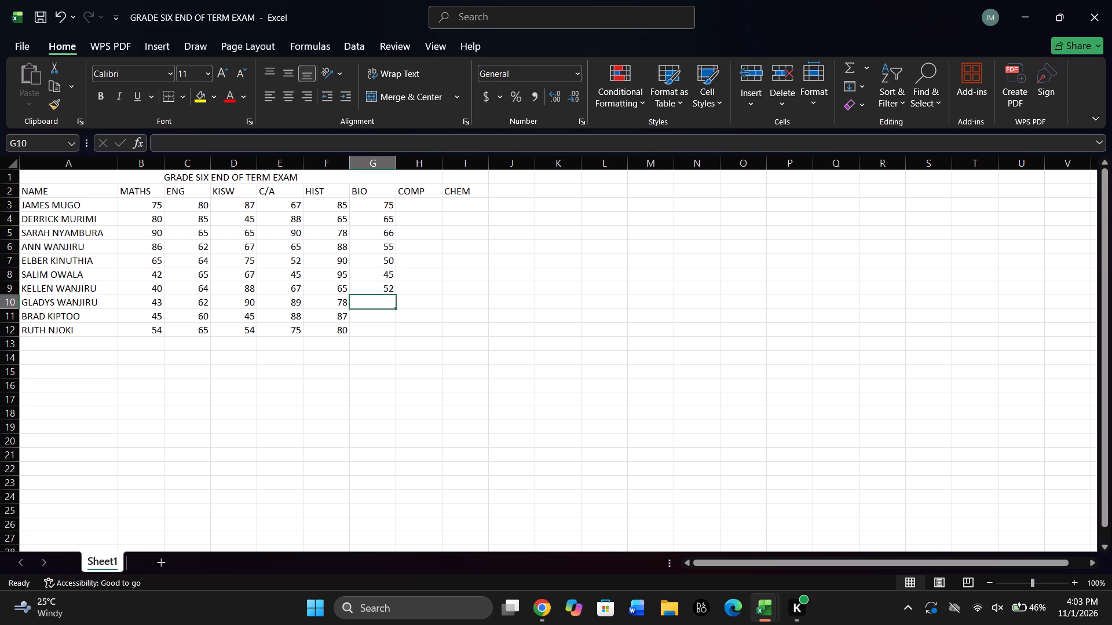
{"action": "type", "text": "67"}
{"action": "key", "text": "Down"}
{"action": "type", "text": "78"}
{"action": "key", "text": "Down"}
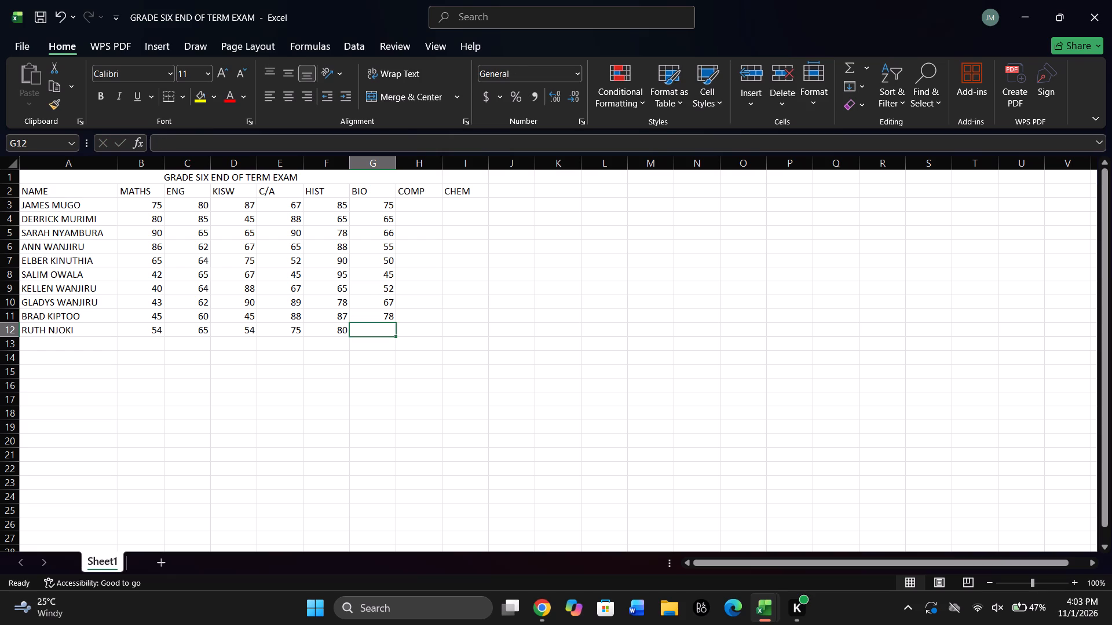
{"action": "type", "text": "80"}
{"action": "key", "text": "Right"}
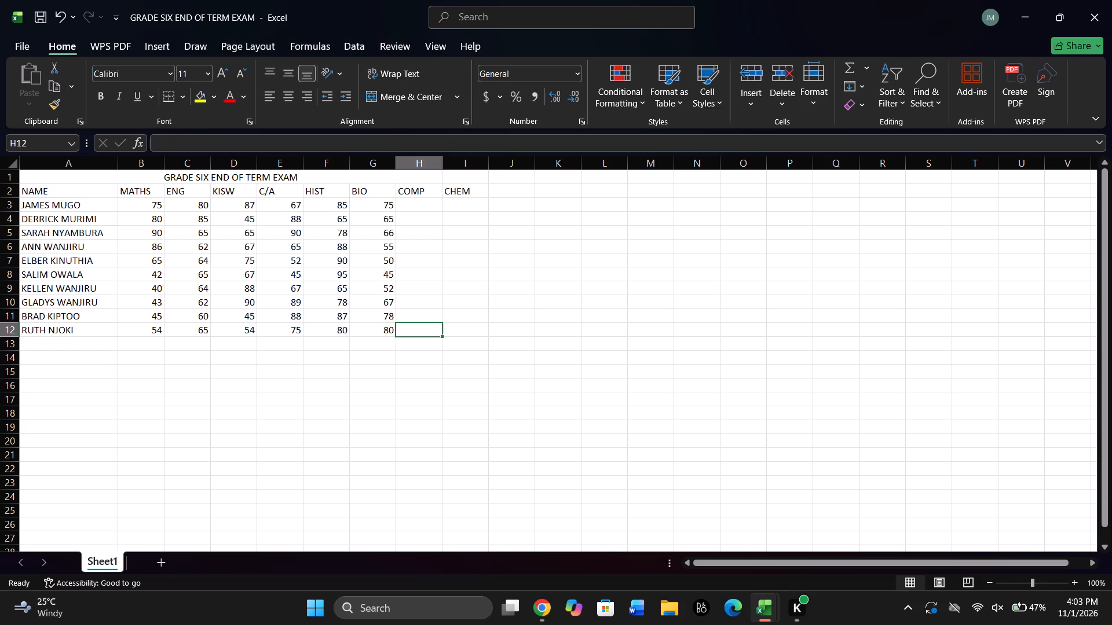
Enter the first five students' COMP marks in cells H3 to H7: 80, 90, 85, 65 and 75.
{"action": "key", "text": "Right"}
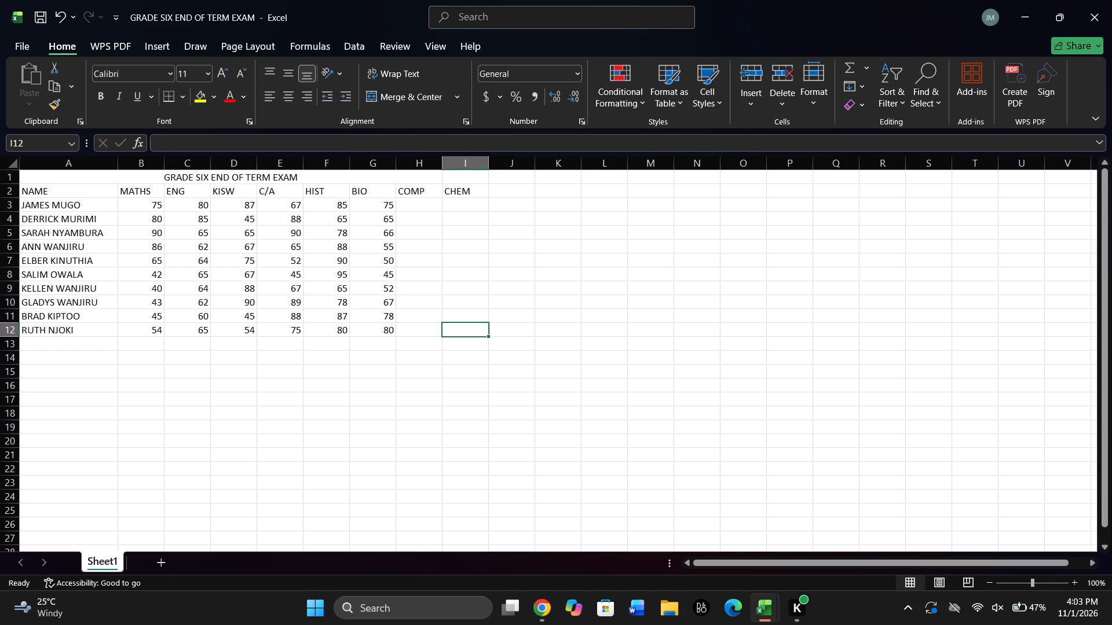
{"action": "key", "text": "Left"}
{"action": "key", "text": "Up"}
{"action": "key", "text": "Up"}
{"action": "key", "text": "Up"}
{"action": "key", "text": "Up"}
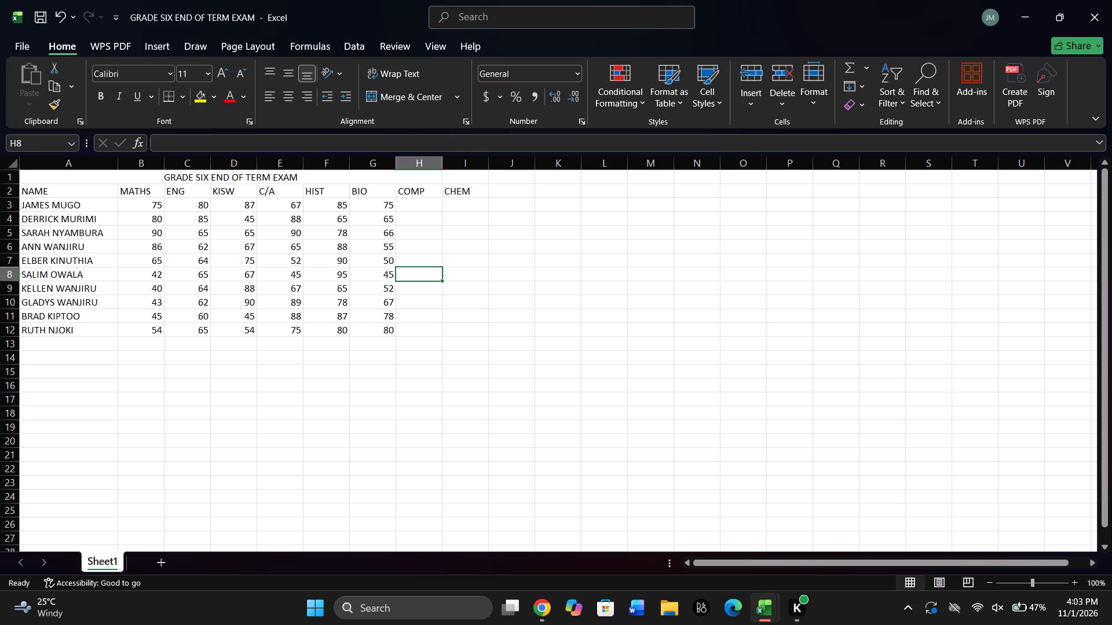
{"action": "key", "text": "Up"}
{"action": "key", "text": "Up"}
{"action": "key", "text": "Up"}
{"action": "key", "text": "Up"}
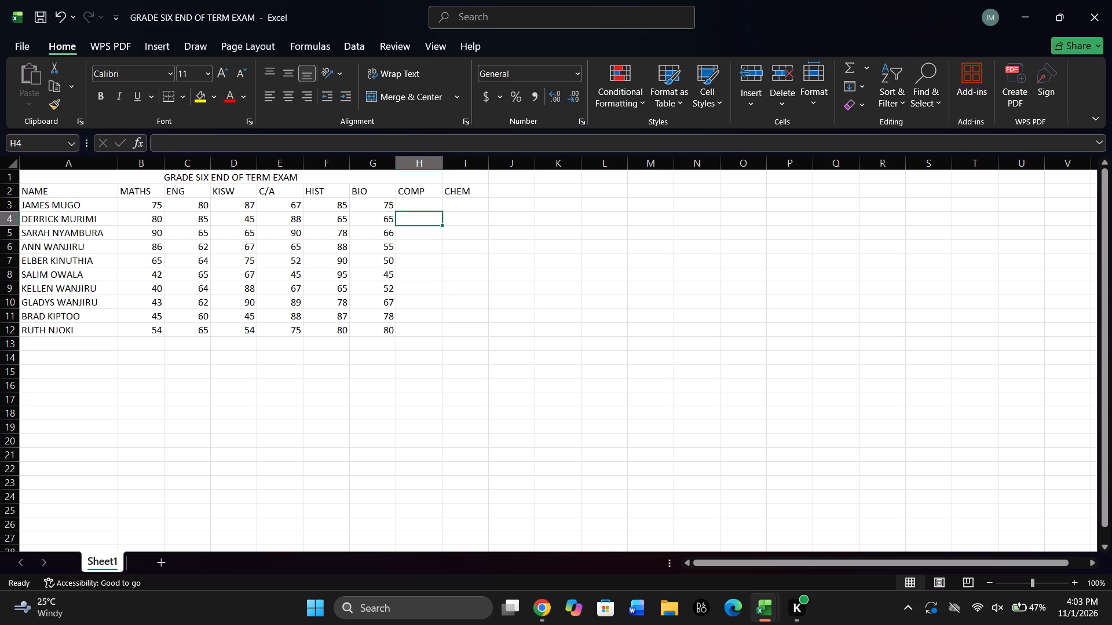
{"action": "key", "text": "Up"}
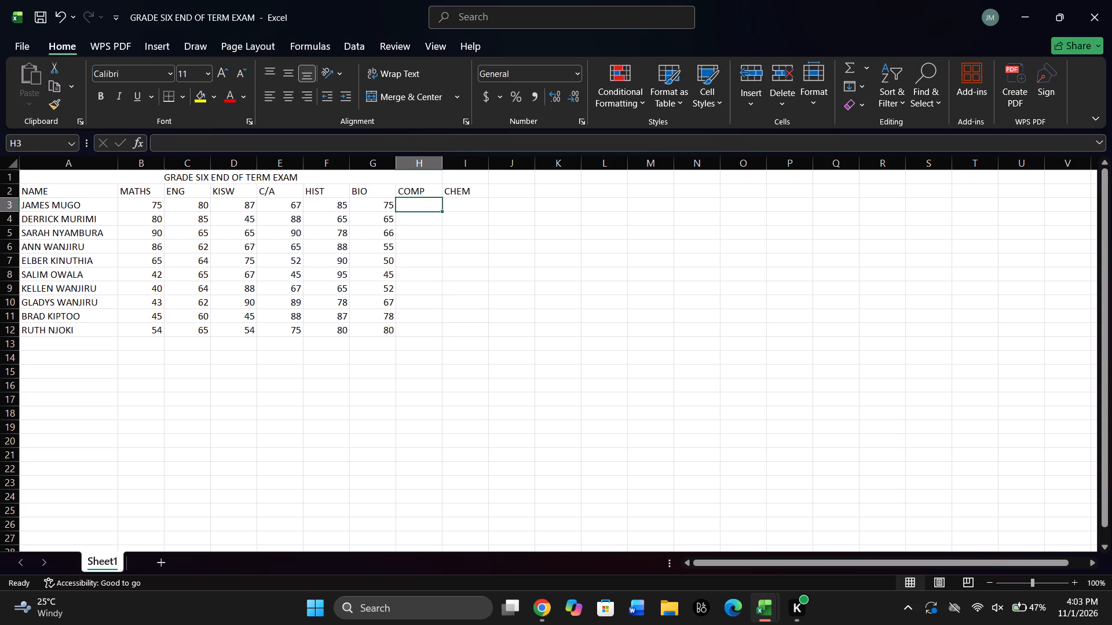
{"action": "type", "text": "80"}
{"action": "key", "text": "Down"}
{"action": "type", "text": "90"}
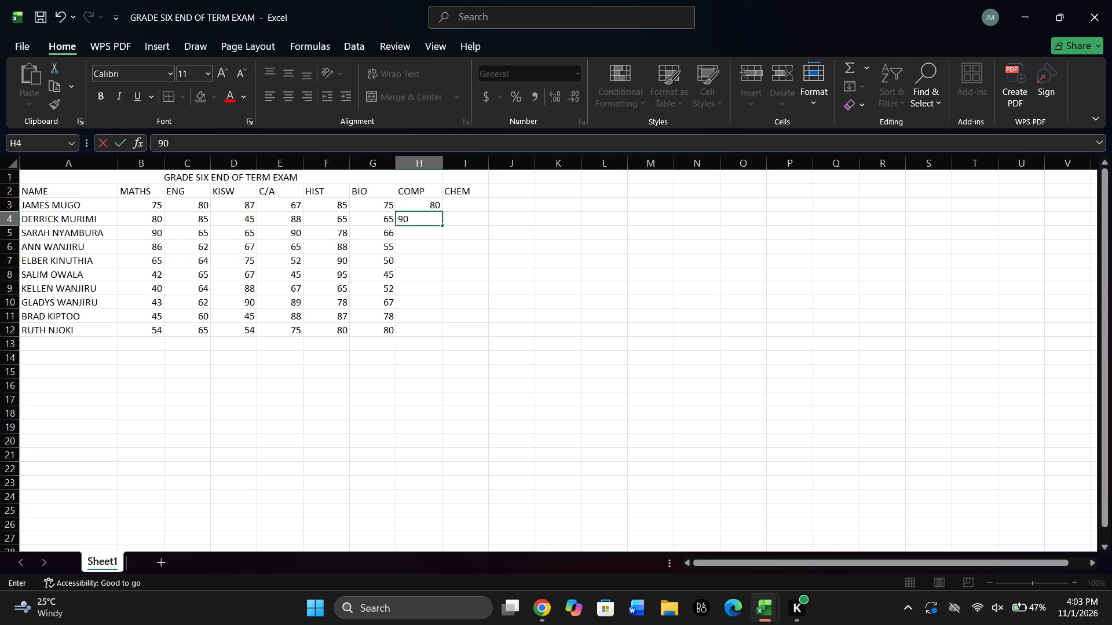
{"action": "key", "text": "Down"}
{"action": "type", "text": "85"}
{"action": "key", "text": "Down"}
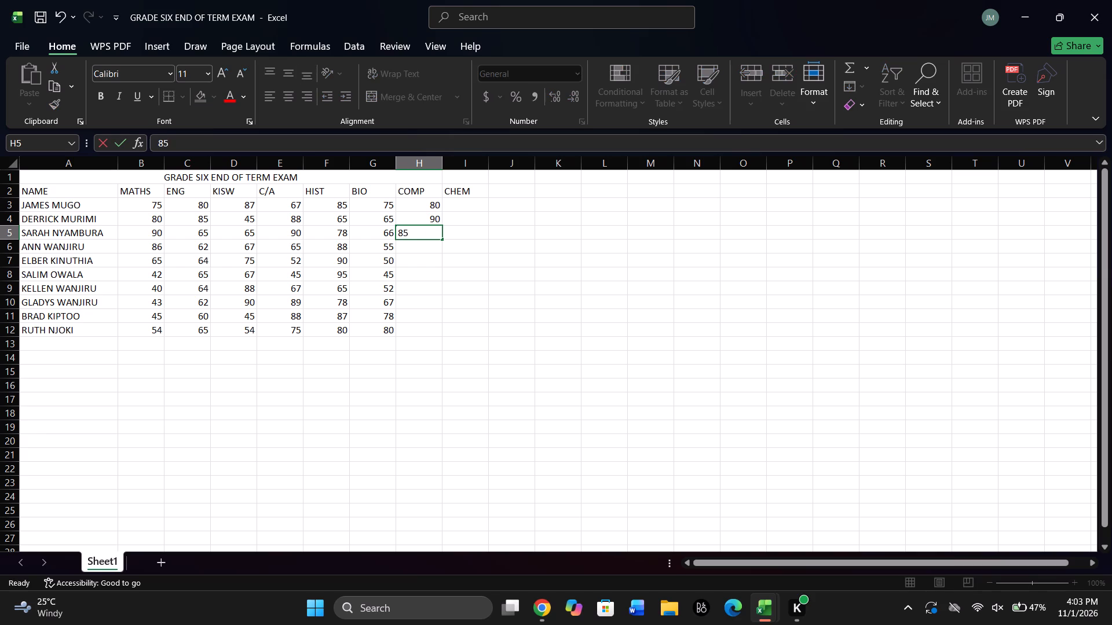
{"action": "type", "text": "65"}
{"action": "key", "text": "Down"}
{"action": "type", "text": "75"}
{"action": "key", "text": "Down"}
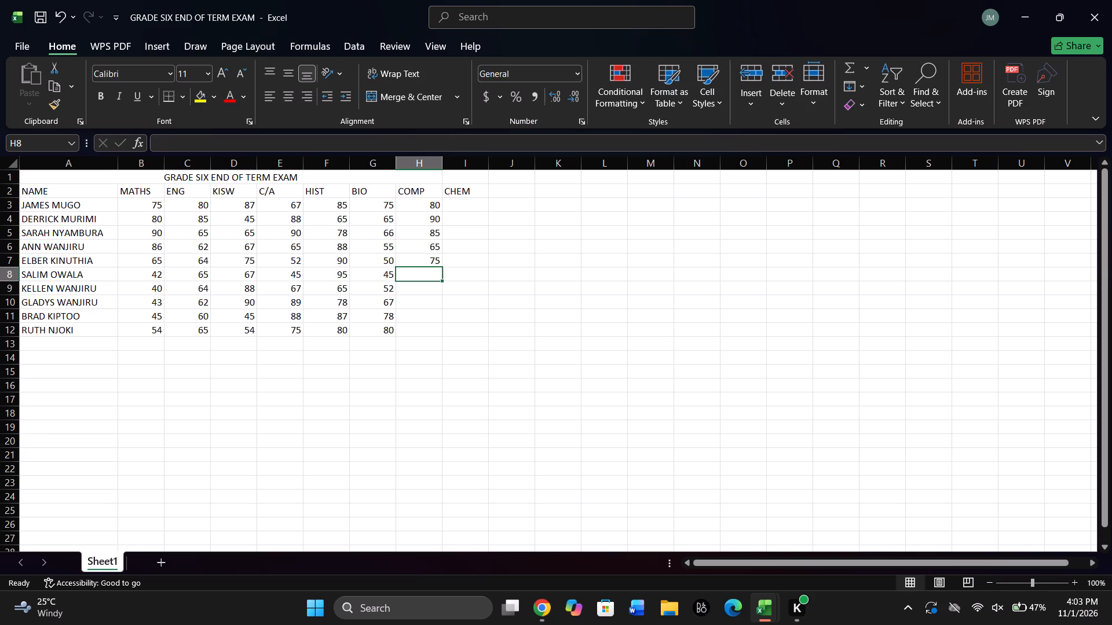
Enter the remaining five students' COMP marks in cells H8 to H12: 62, 64, 49, 54 and 67.
{"action": "type", "text": "62"}
{"action": "key", "text": "Down"}
{"action": "type", "text": "64"}
{"action": "key", "text": "Down"}
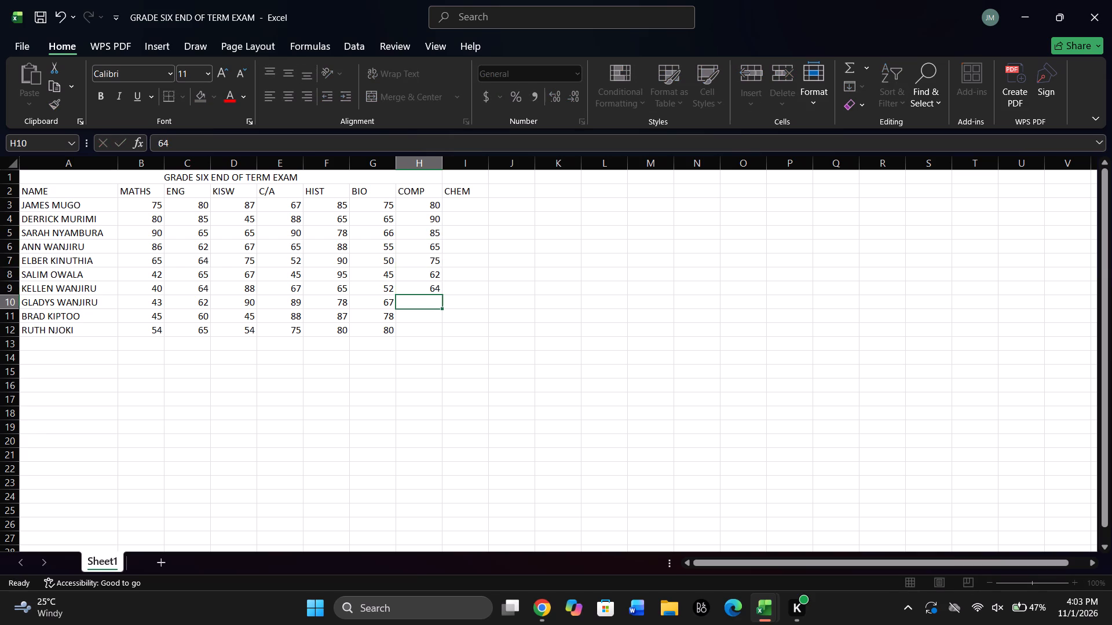
{"action": "key", "text": "4"}
{"action": "key", "text": "9"}
{"action": "key", "text": "Down"}
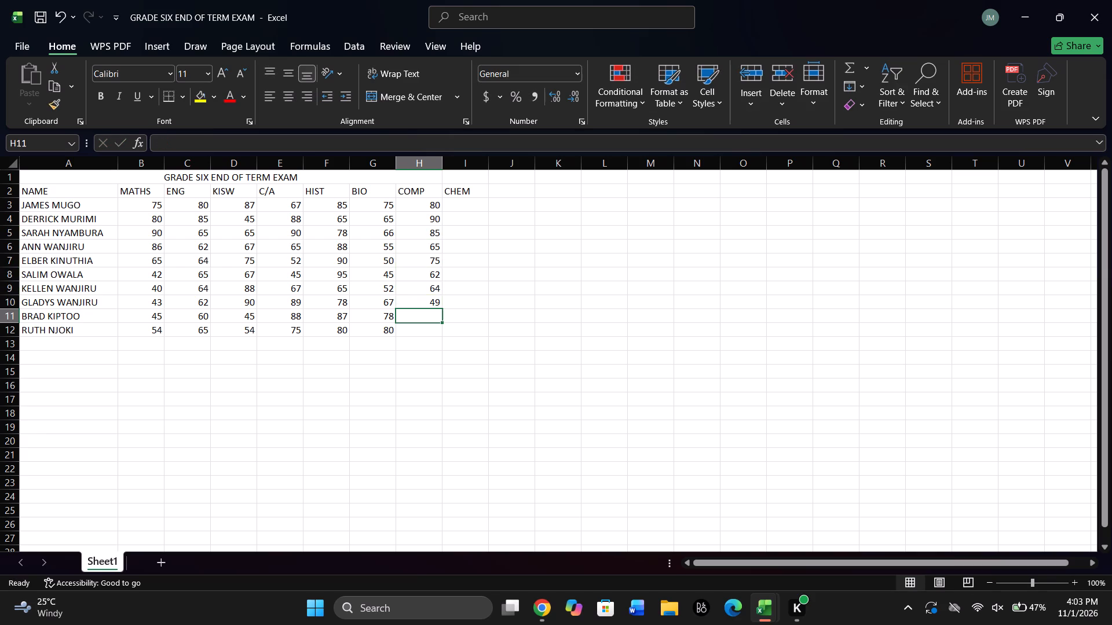
{"action": "type", "text": "54"}
{"action": "key", "text": "Down"}
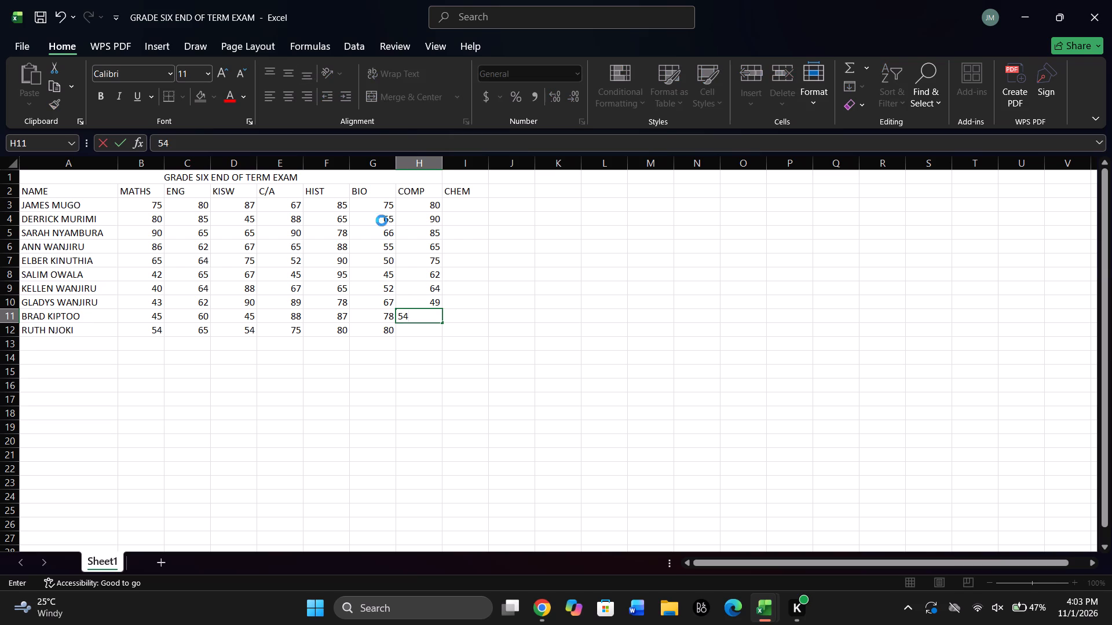
{"action": "type", "text": "67"}
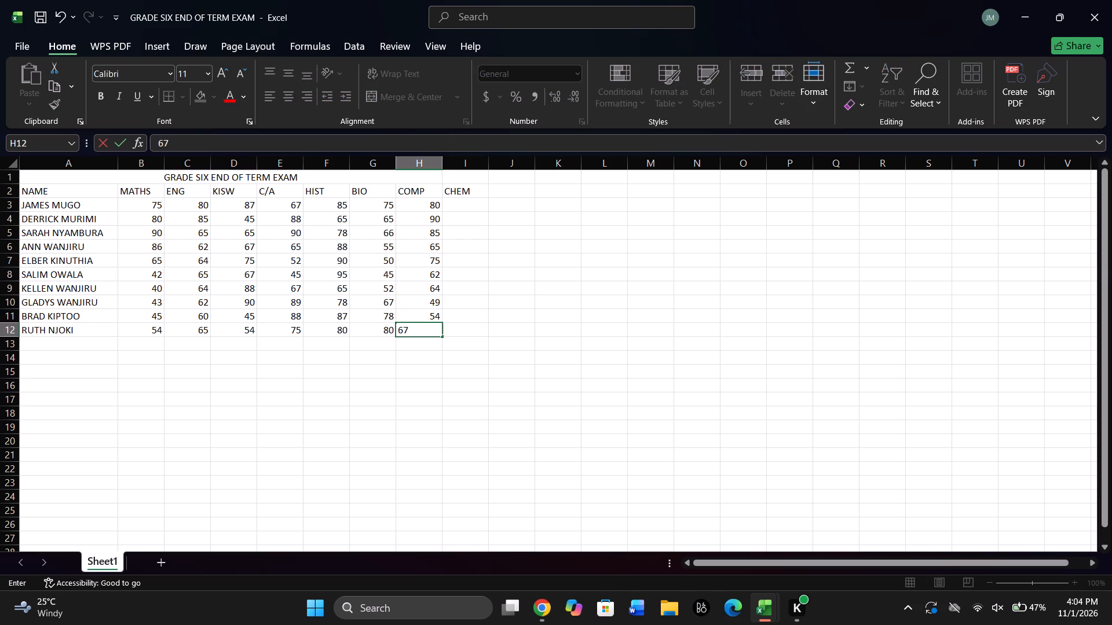
{"action": "key", "text": "Right"}
Enter the first five students' CHEM marks in cells I3 to I7: 76, 86, 75, 67 and 88.
{"action": "key", "text": "Up"}
{"action": "key", "text": "Up"}
{"action": "key", "text": "Up"}
{"action": "key", "text": "Up"}
{"action": "key", "text": "Up"}
{"action": "key", "text": "Up"}
{"action": "key", "text": "Up"}
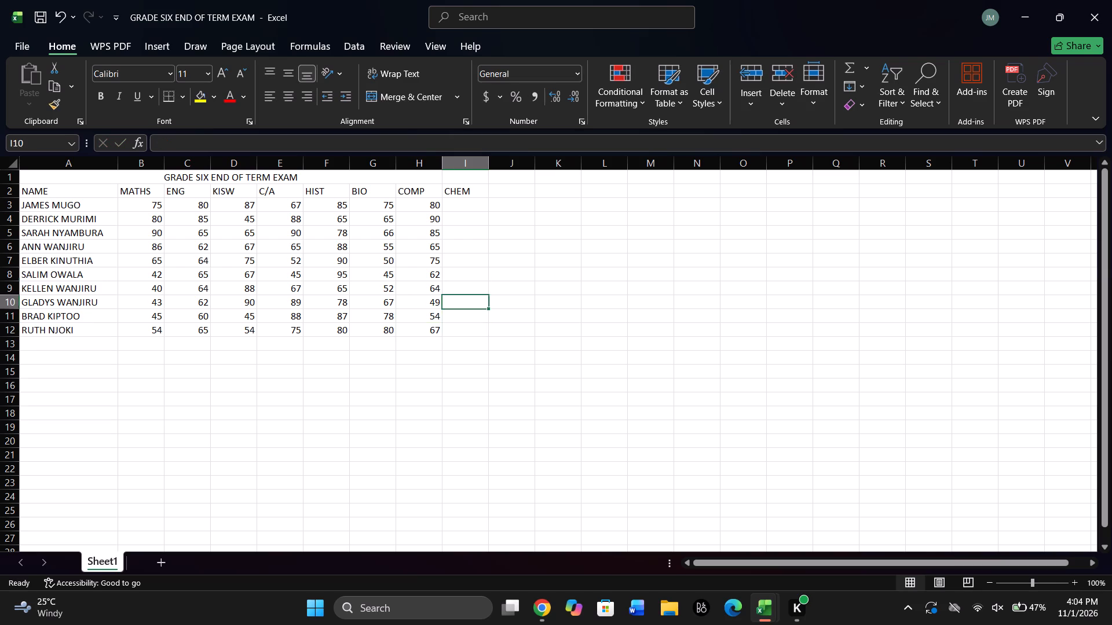
{"action": "key", "text": "Up"}
{"action": "key", "text": "Up"}
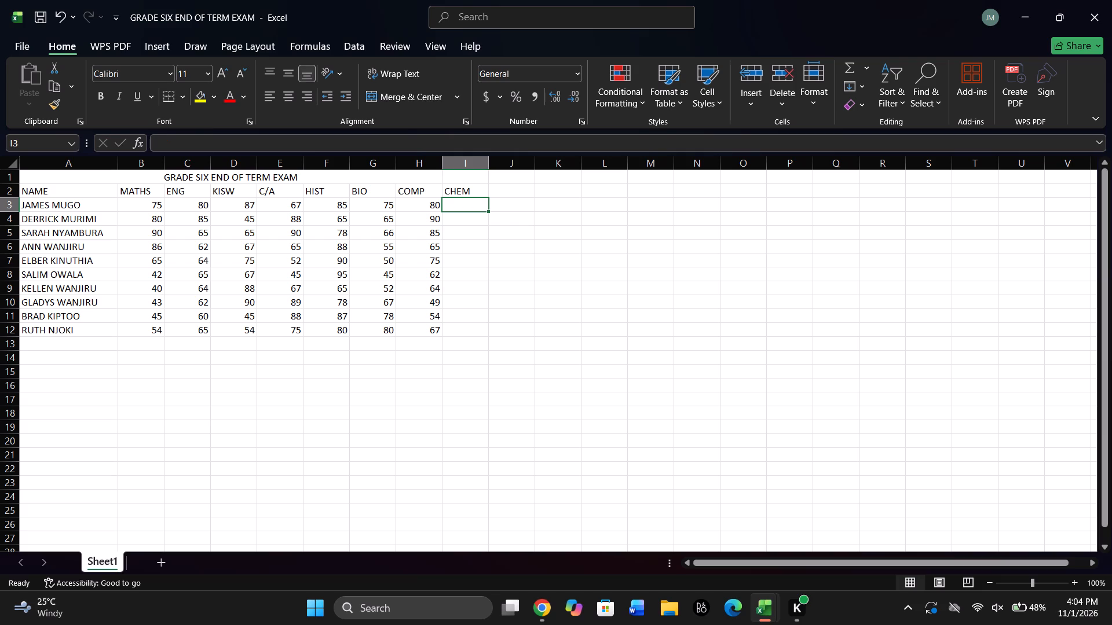
{"action": "type", "text": "76"}
{"action": "key", "text": "Down"}
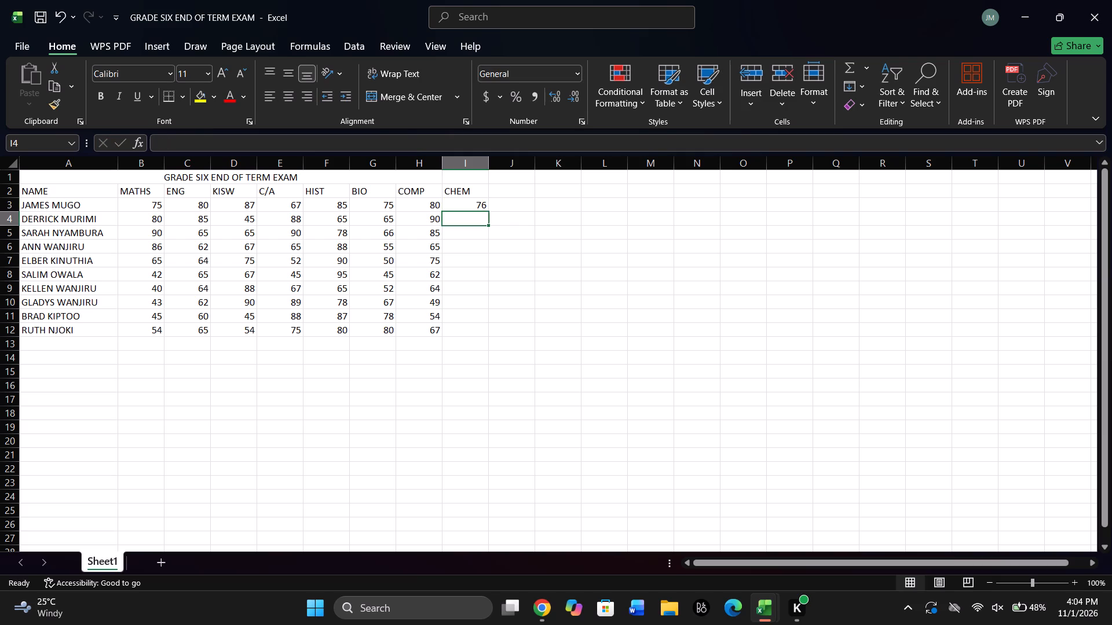
{"action": "type", "text": "86"}
{"action": "key", "text": "Down"}
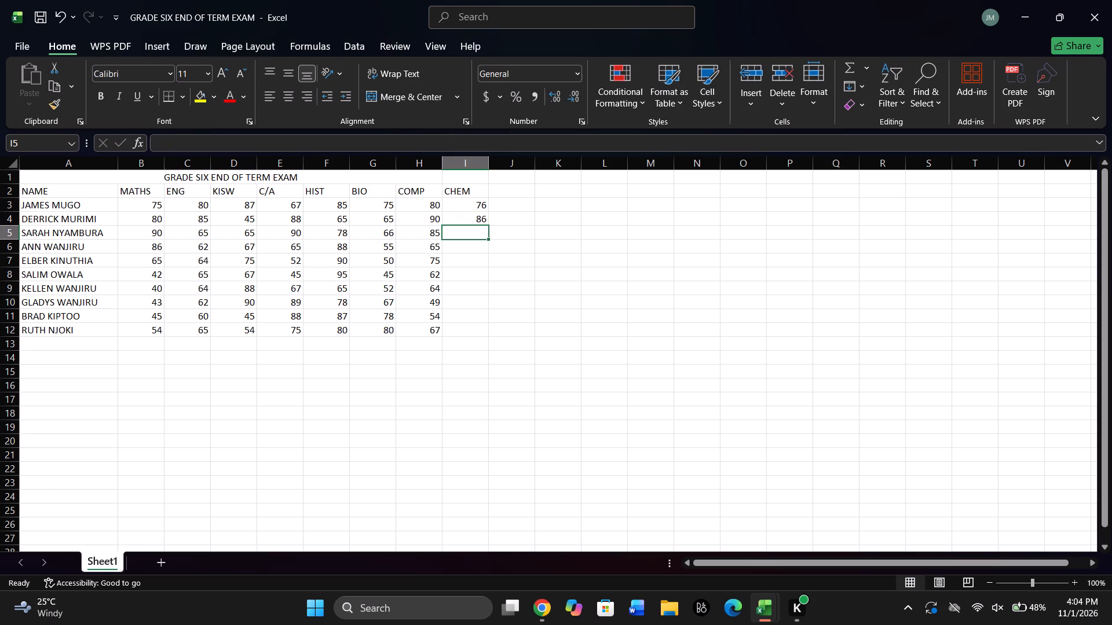
{"action": "type", "text": "75"}
{"action": "key", "text": "Down"}
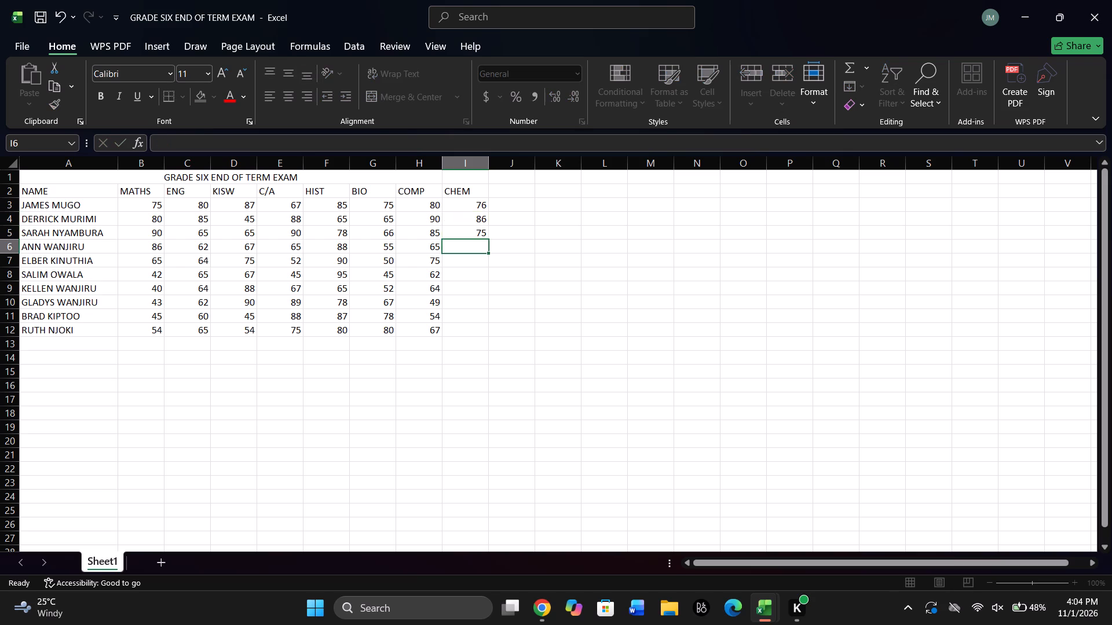
{"action": "type", "text": "67"}
{"action": "key", "text": "Down"}
{"action": "type", "text": "88"}
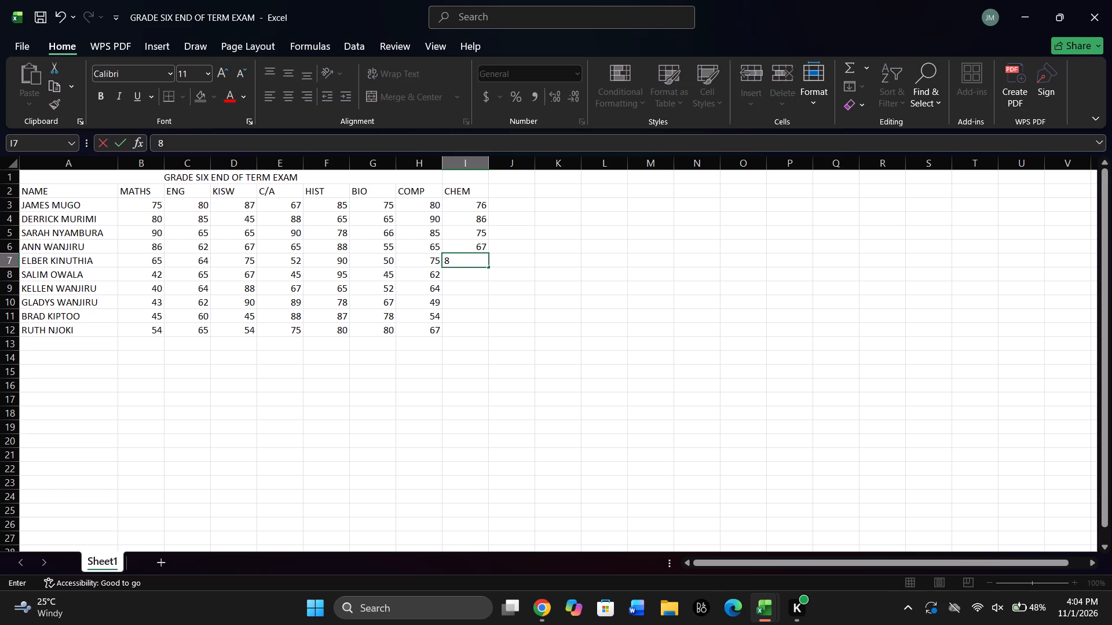
{"action": "key", "text": "Down"}
Enter the CHEM marks 45 in cell I8 and 55 in cell I9.
{"action": "type", "text": "90"}
{"action": "key", "text": "BackSpace"}
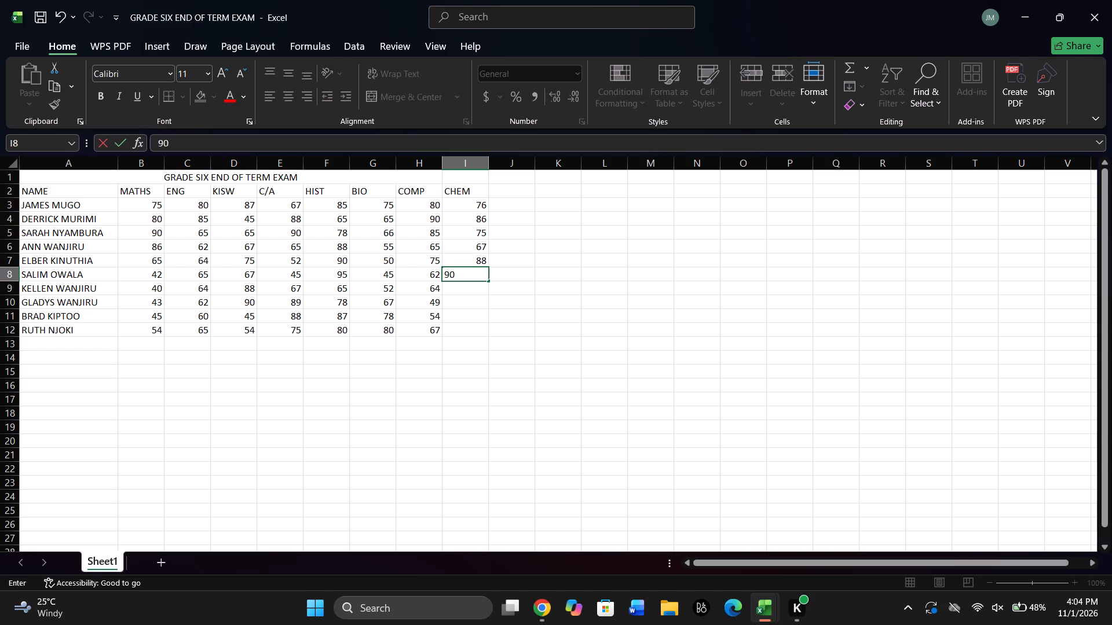
{"action": "type", "text": "45"}
{"action": "key", "text": "Down"}
{"action": "type", "text": "55"}
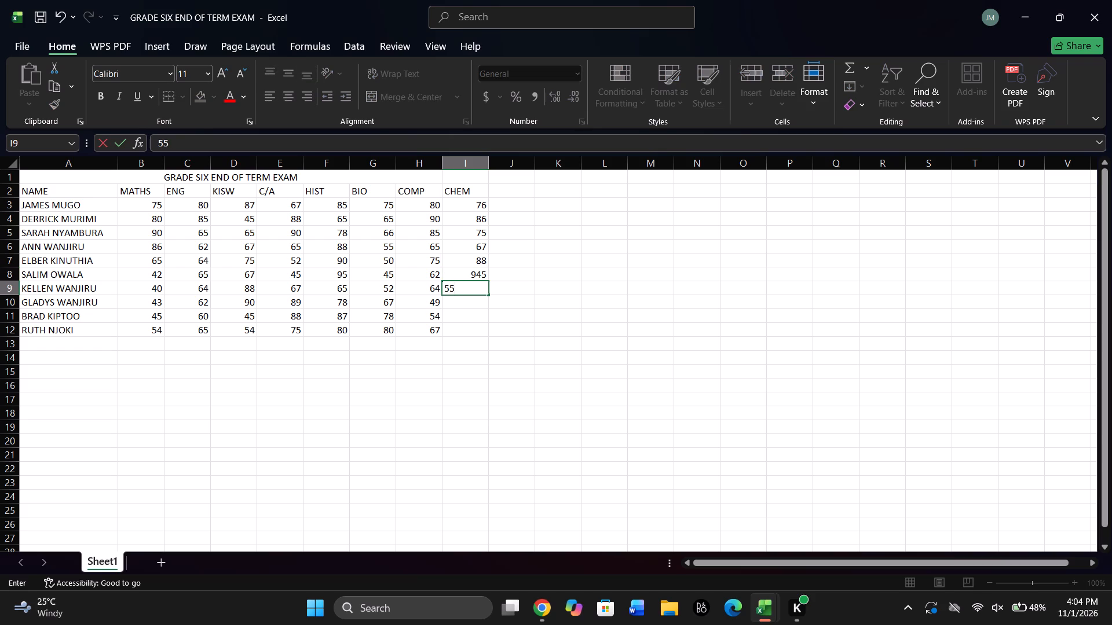
{"action": "key", "text": "Down"}
{"action": "key", "text": "Up"}
{"action": "key", "text": "Up"}
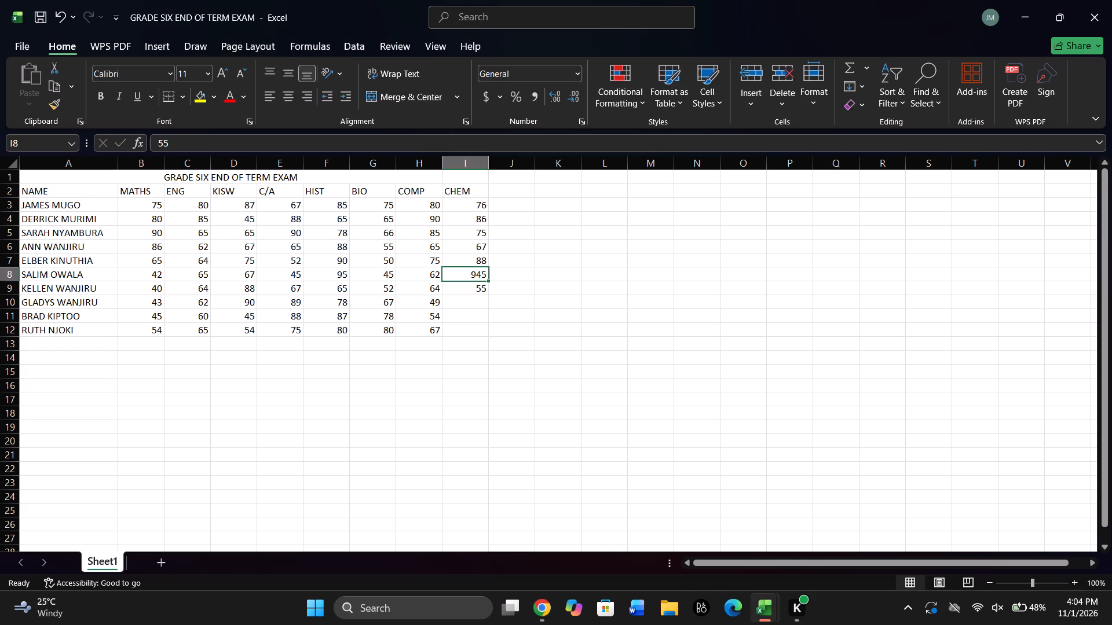
{"action": "key", "text": "BackSpace"}
{"action": "type", "text": "45"}
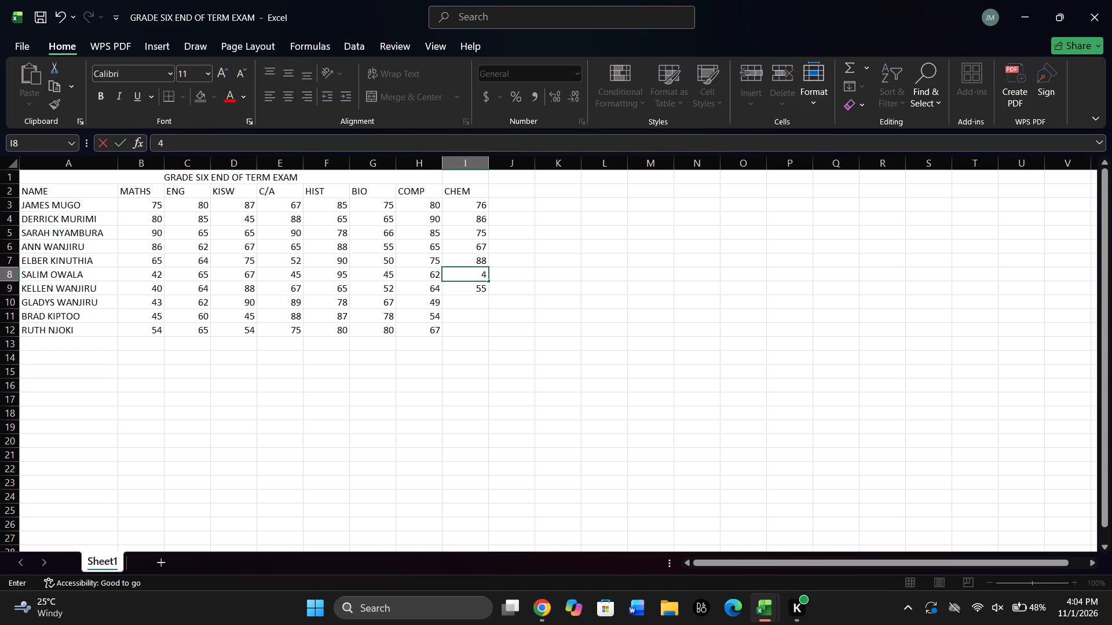
{"action": "key", "text": "Down"}
Enter the last three students' CHEM marks in cells I10 to I12: 52, 42 and 34.
{"action": "key", "text": "Down"}
{"action": "type", "text": "52"}
{"action": "key", "text": "Down"}
{"action": "type", "text": "42"}
{"action": "key", "text": "Down"}
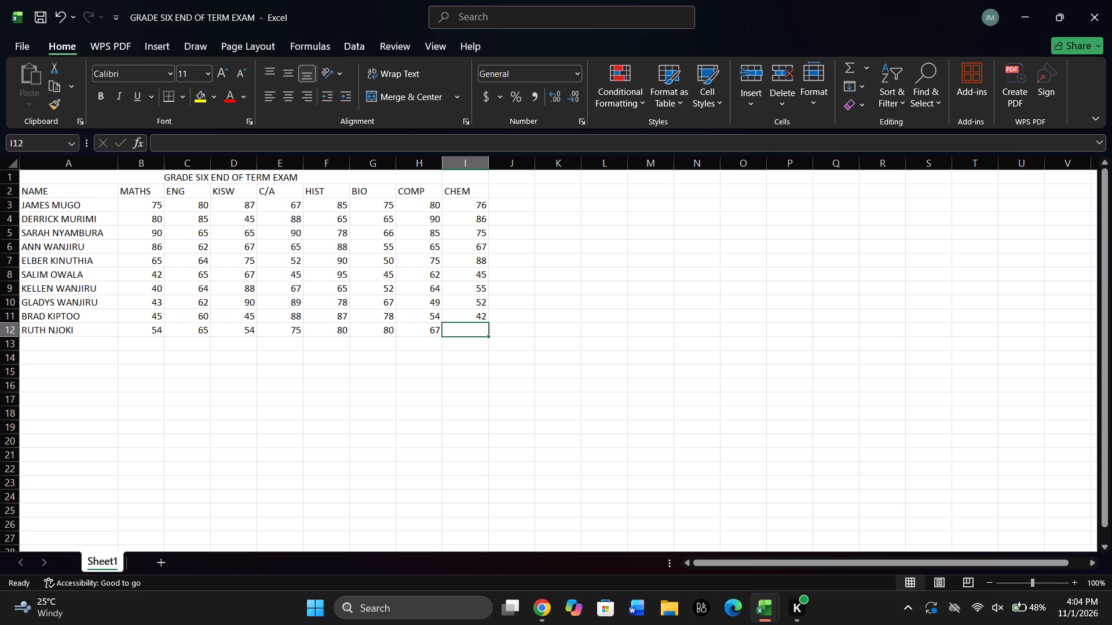
{"action": "type", "text": "34"}
{"action": "key", "text": "Down"}
Begin a new column heading starting with S in cell J2, beside the CHEM heading.
{"action": "key", "text": "Right"}
{"action": "key", "text": "Up"}
{"action": "key", "text": "Up"}
{"action": "key", "text": "Up"}
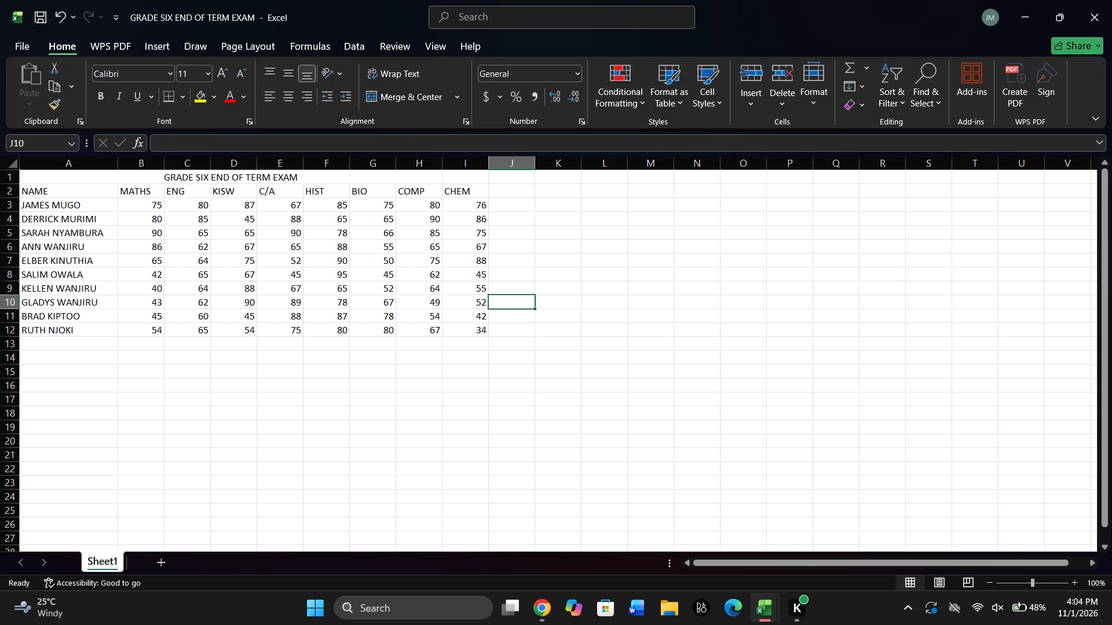
{"action": "key", "text": "Up"}
{"action": "key", "text": "Up"}
{"action": "key", "text": "Up"}
{"action": "key", "text": "Up"}
{"action": "key", "text": "Up"}
{"action": "key", "text": "Up"}
{"action": "key", "text": "Up"}
{"action": "key", "text": "Up"}
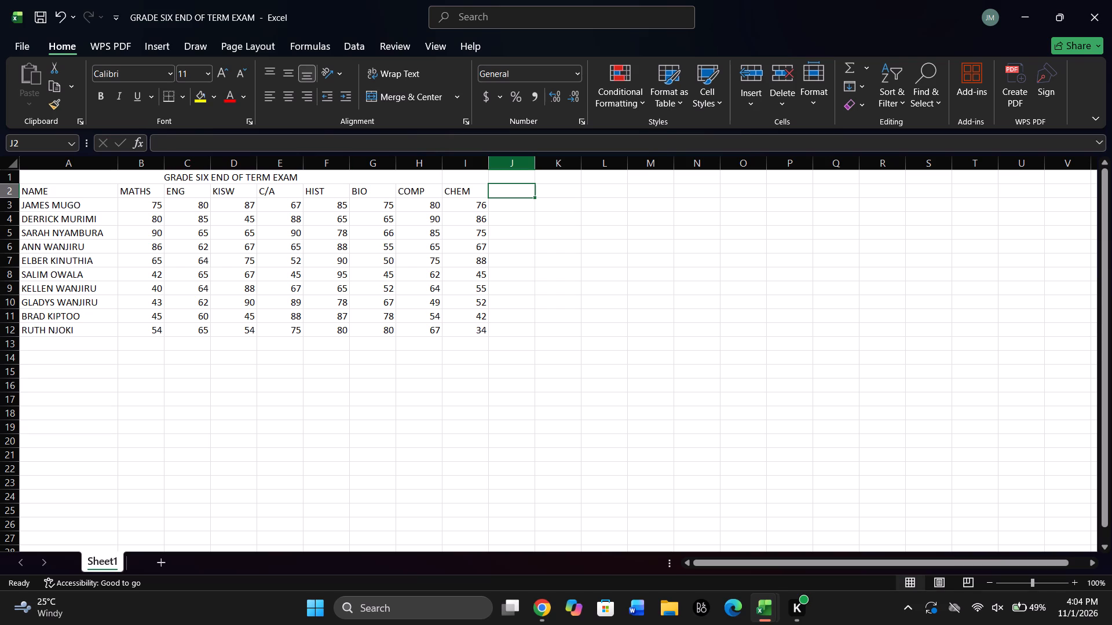
{"action": "double_click", "coordinate": [509, 191]}
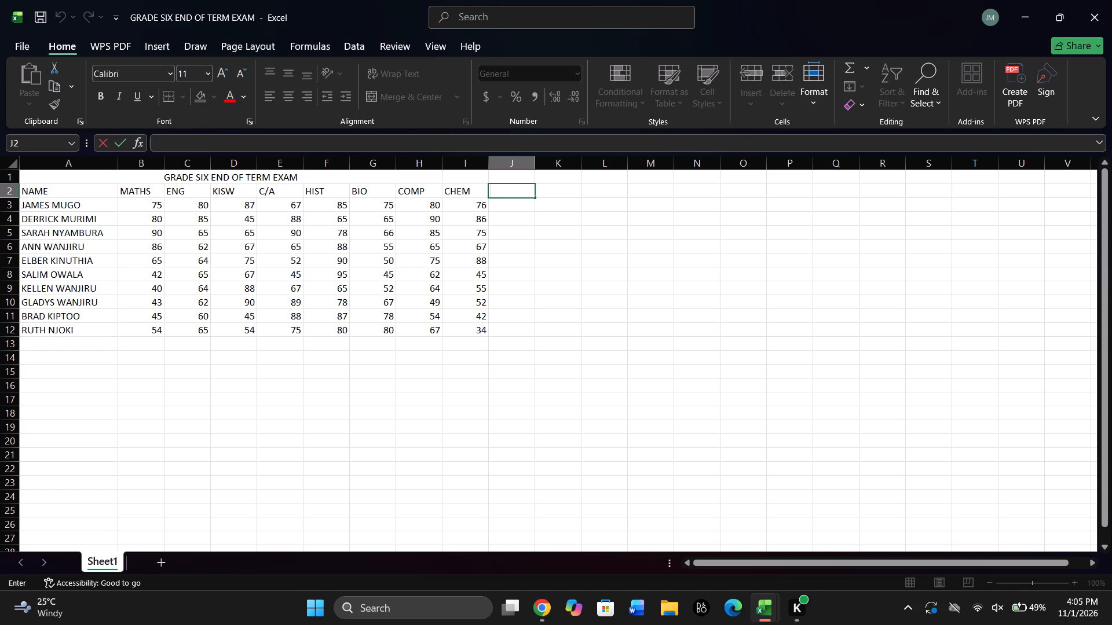
{"action": "double_click", "coordinate": [510, 185]}
{"action": "key", "text": "s"}
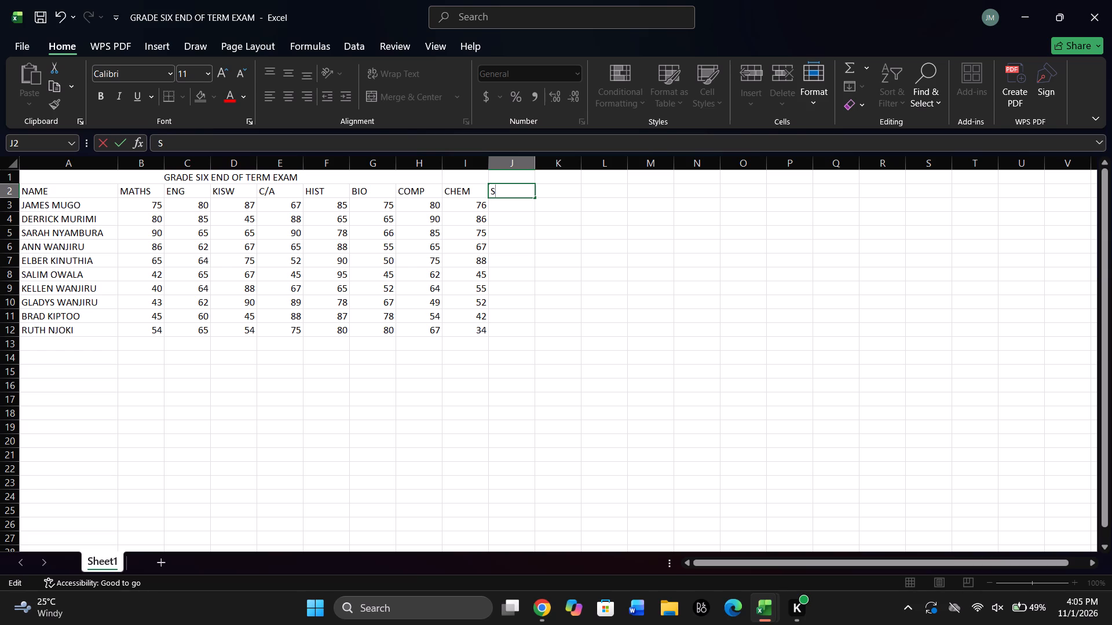
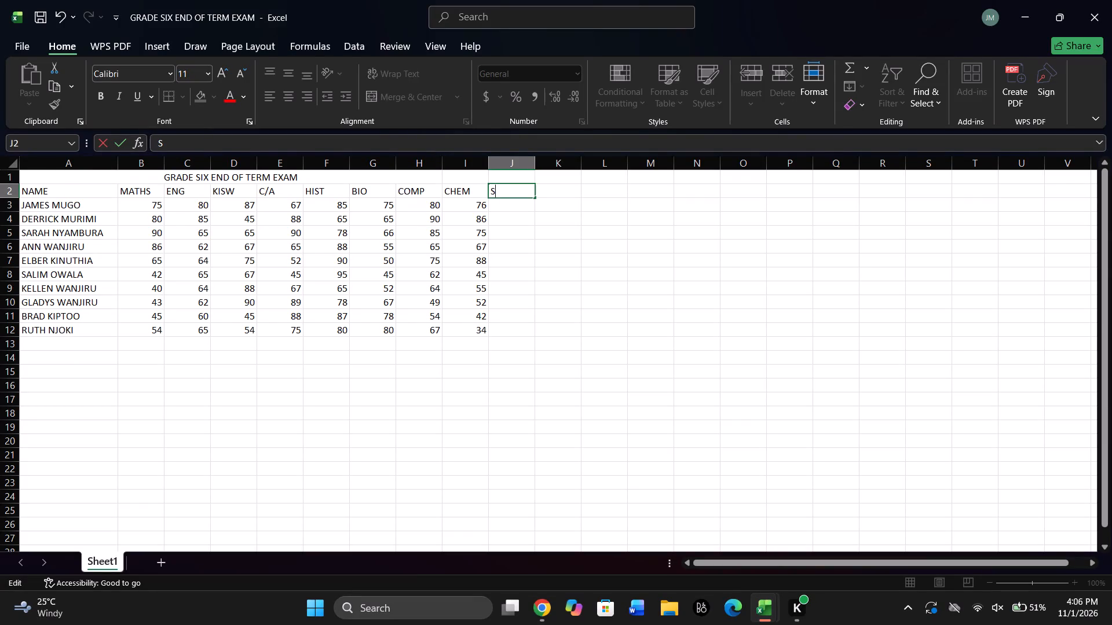
Complete the heading in cell J2 as SUBTOTAL.
{"action": "key", "text": "u"}
{"action": "type", "text": "B"}
{"action": "key", "text": "space"}
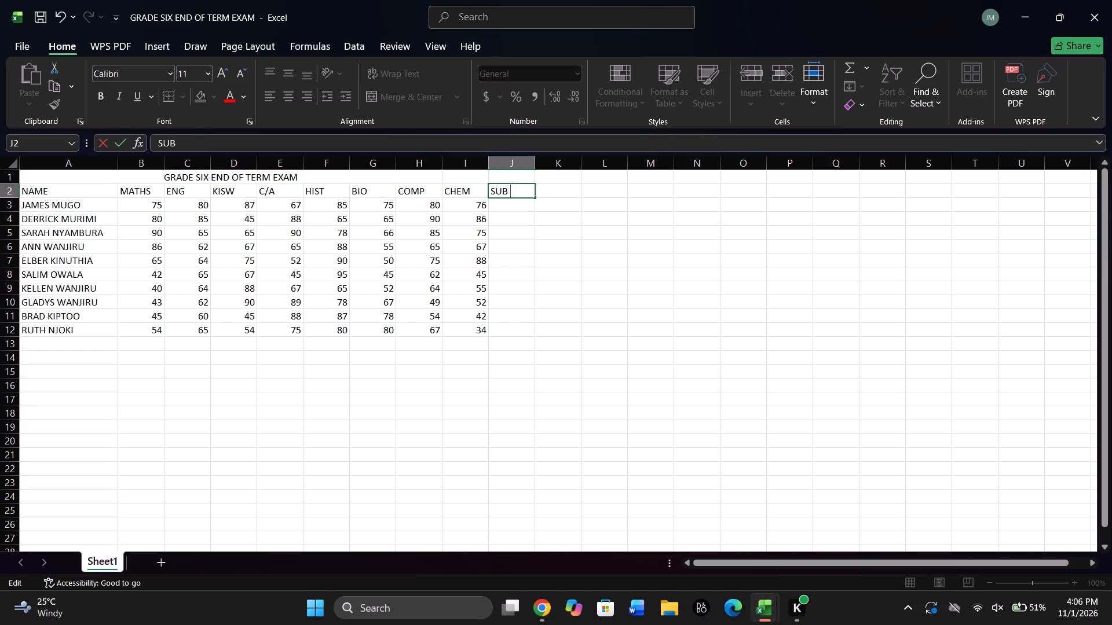
{"action": "key", "text": "BackSpace"}
{"action": "type", "text": "TOTAL"}
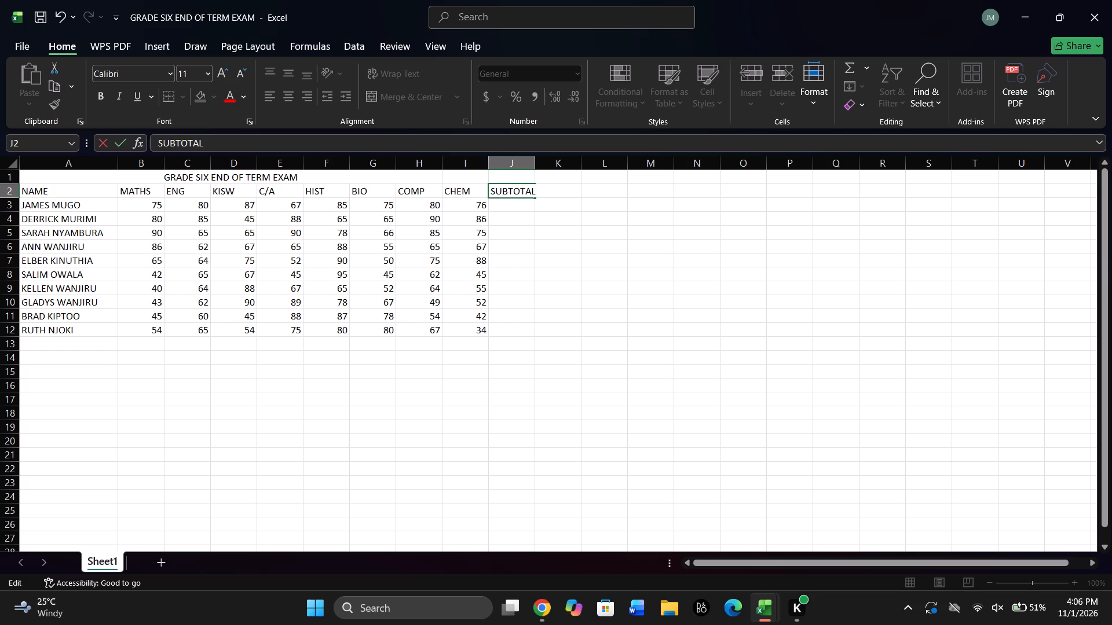
{"action": "left_click", "coordinate": [509, 211]}
Widen column J slightly so the whole SUBTOTAL heading fits inside its cell.
{"action": "left_click_drag", "start_coordinate": [513, 192], "coordinate": [529, 161]}
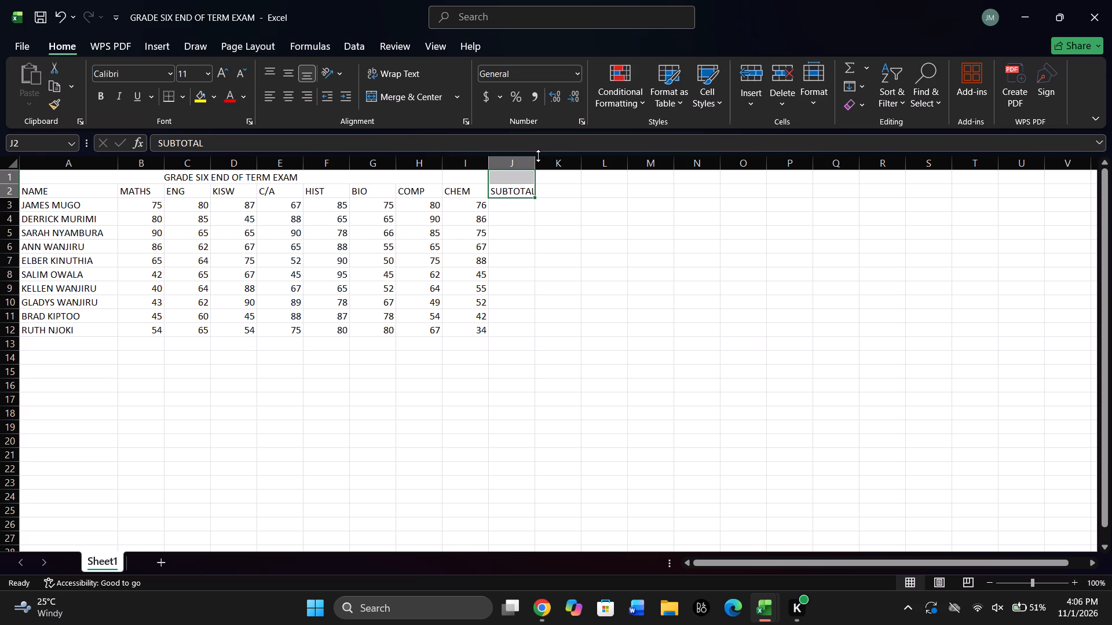
{"action": "left_click_drag", "start_coordinate": [538, 156], "coordinate": [550, 155]}
{"action": "left_click_drag", "start_coordinate": [550, 155], "coordinate": [549, 155]}
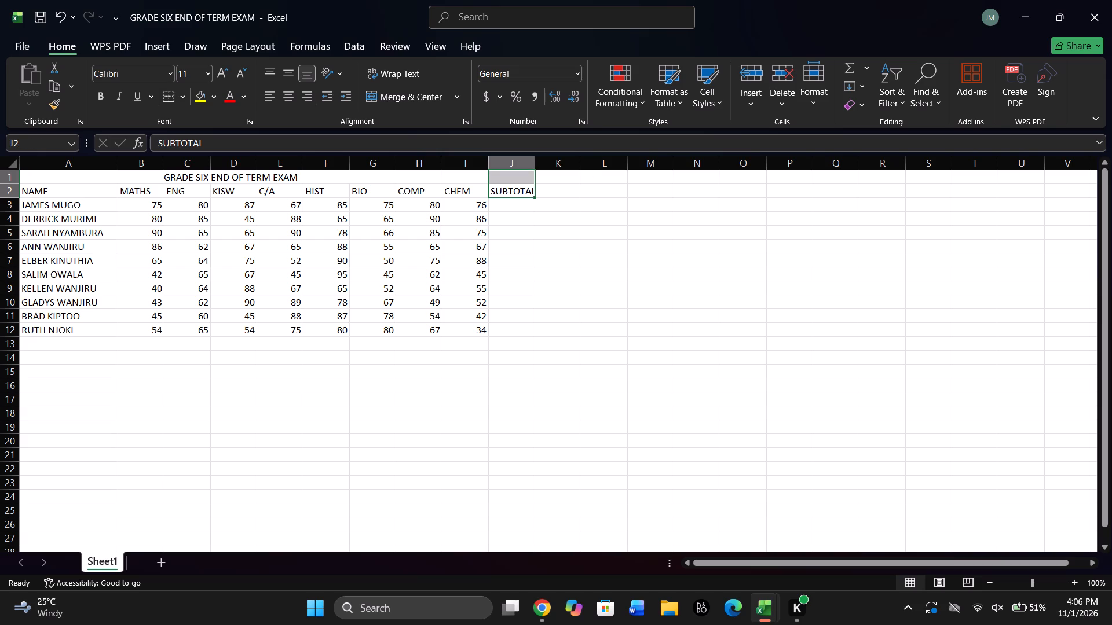
{"action": "left_click", "coordinate": [555, 190]}
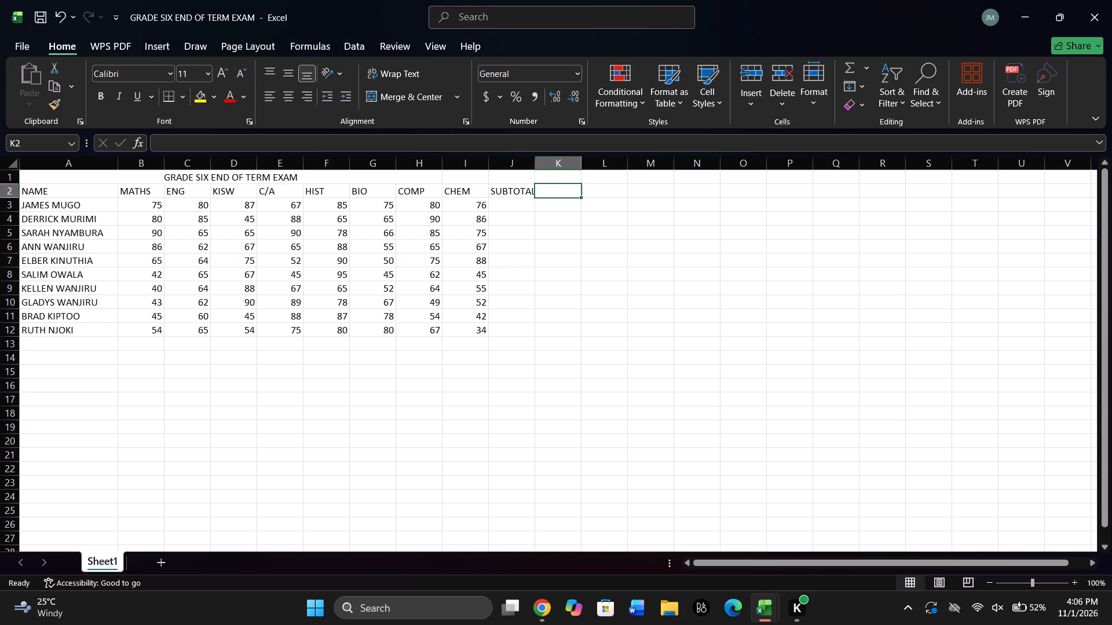
{"action": "left_click", "coordinate": [527, 192]}
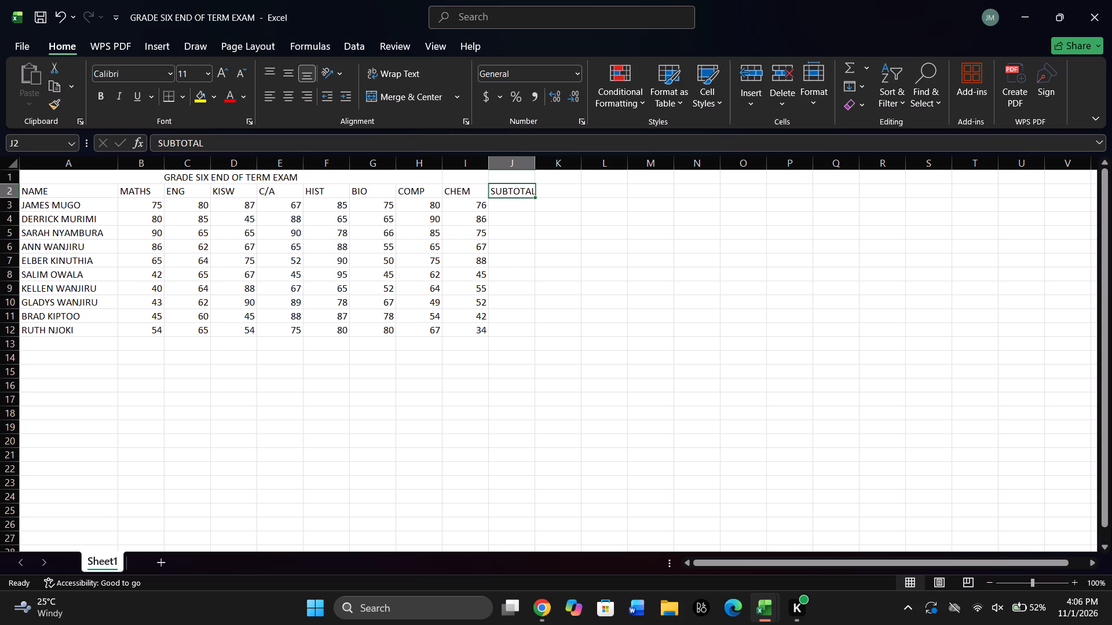
{"action": "left_click_drag", "start_coordinate": [535, 165], "coordinate": [545, 163]}
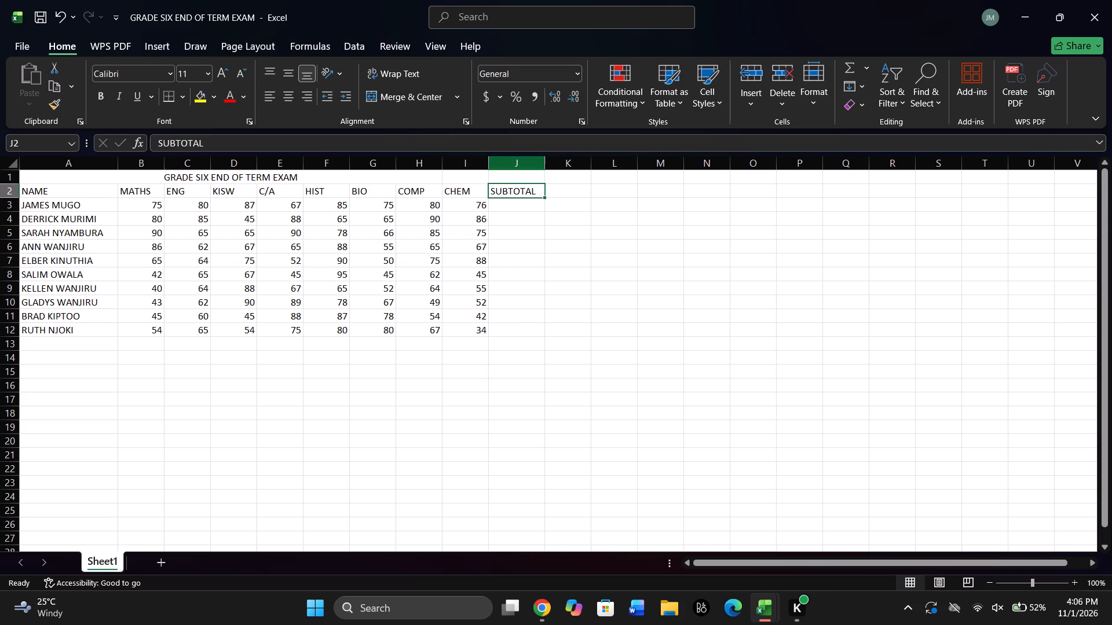
Enter the headings MEAN, GRADE and POSITION in cells K2, L2 and M2, after SUBTOTAL.
{"action": "left_click", "coordinate": [510, 200]}
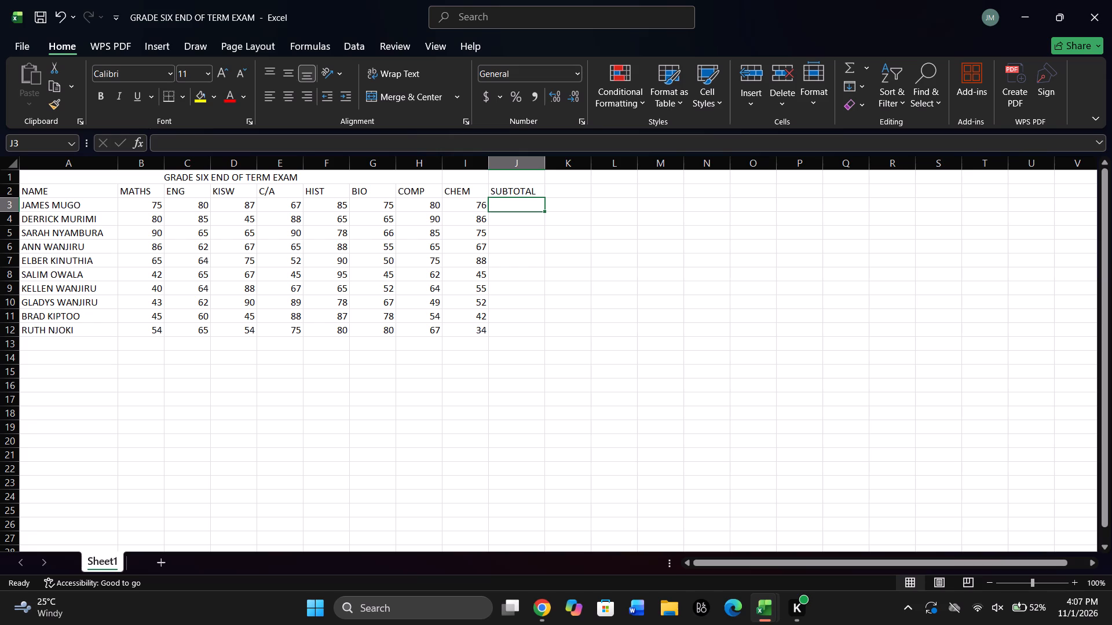
{"action": "double_click", "coordinate": [519, 201]}
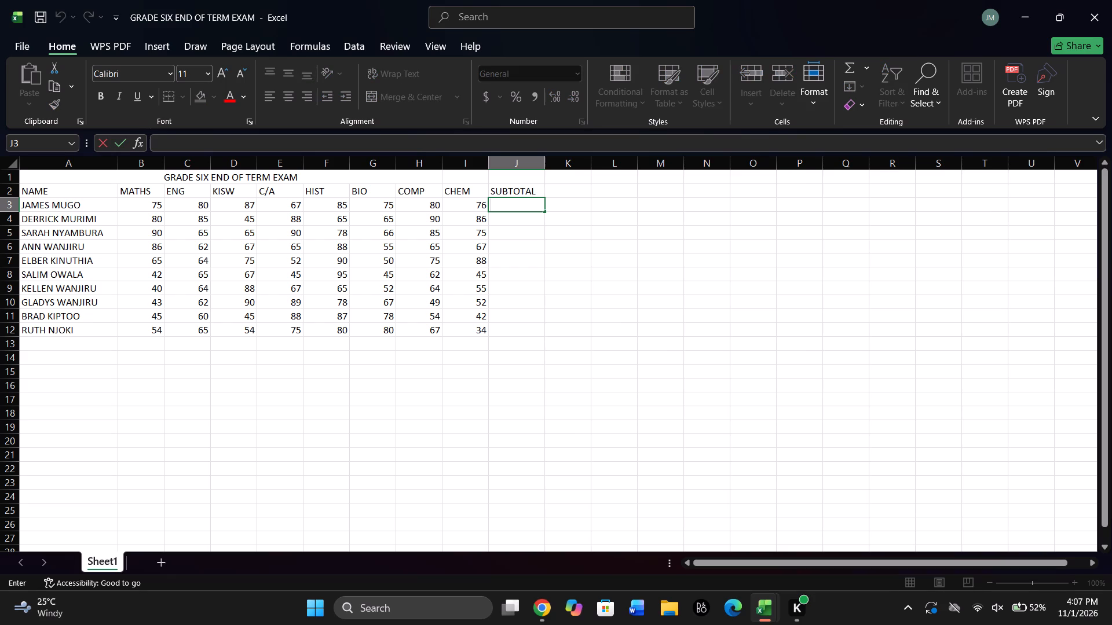
{"action": "double_click", "coordinate": [564, 196]}
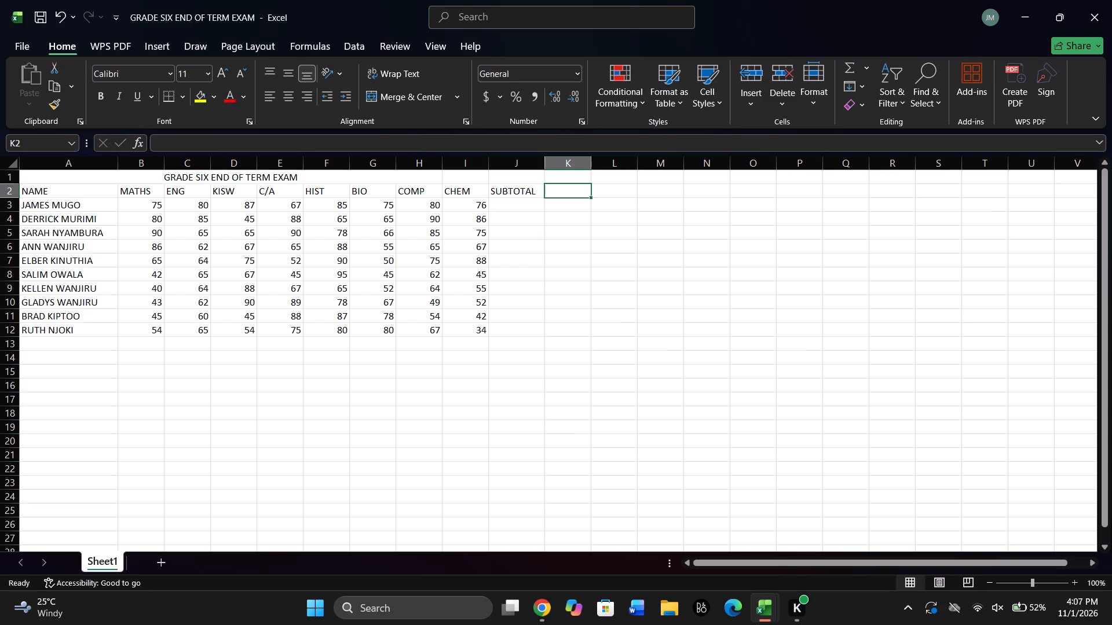
{"action": "double_click", "coordinate": [562, 191]}
{"action": "type", "text": "MEA"}
{"action": "key", "text": "n"}
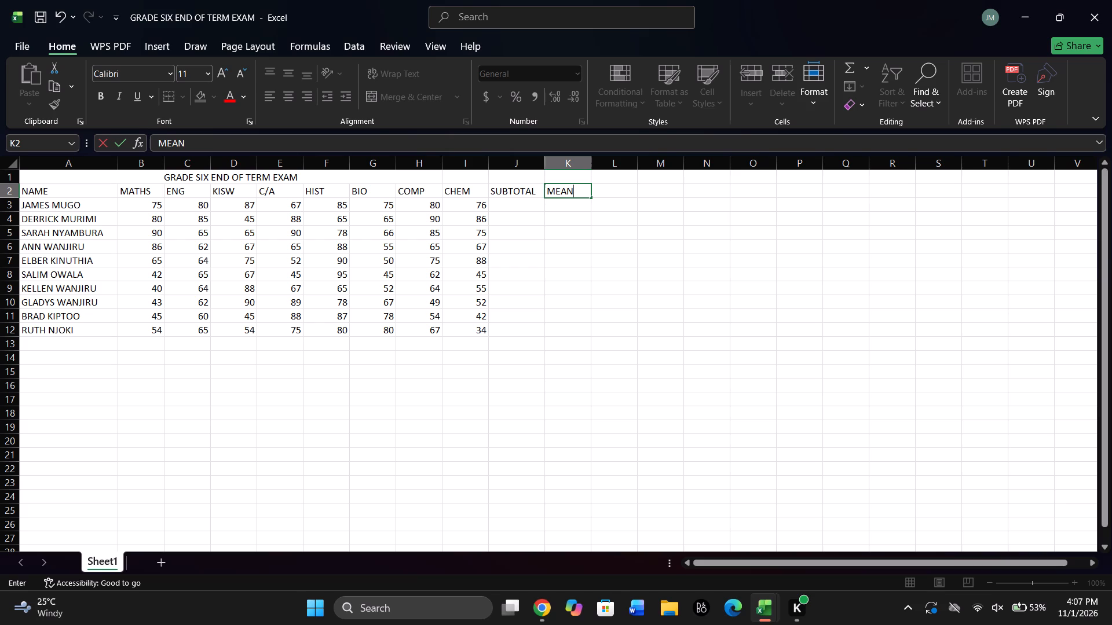
{"action": "key", "text": "Right"}
{"action": "type", "text": "GRADE"}
{"action": "key", "text": "Right"}
{"action": "type", "text": "POSITO"}
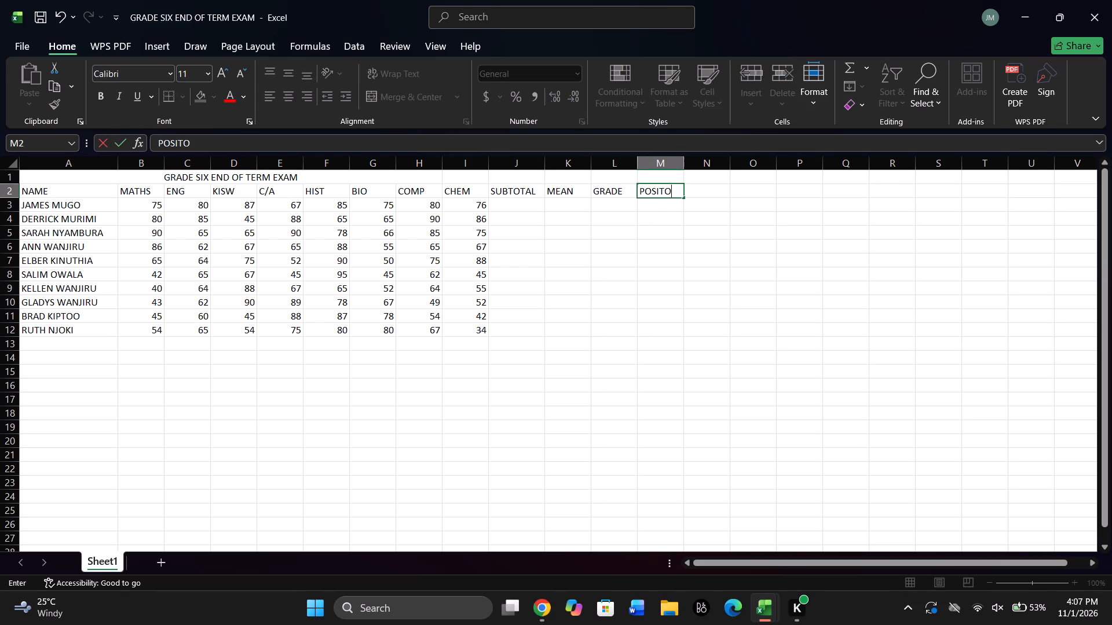
{"action": "key", "text": "BackSpace"}
{"action": "type", "text": "ION"}
{"action": "double_click", "coordinate": [655, 201]}
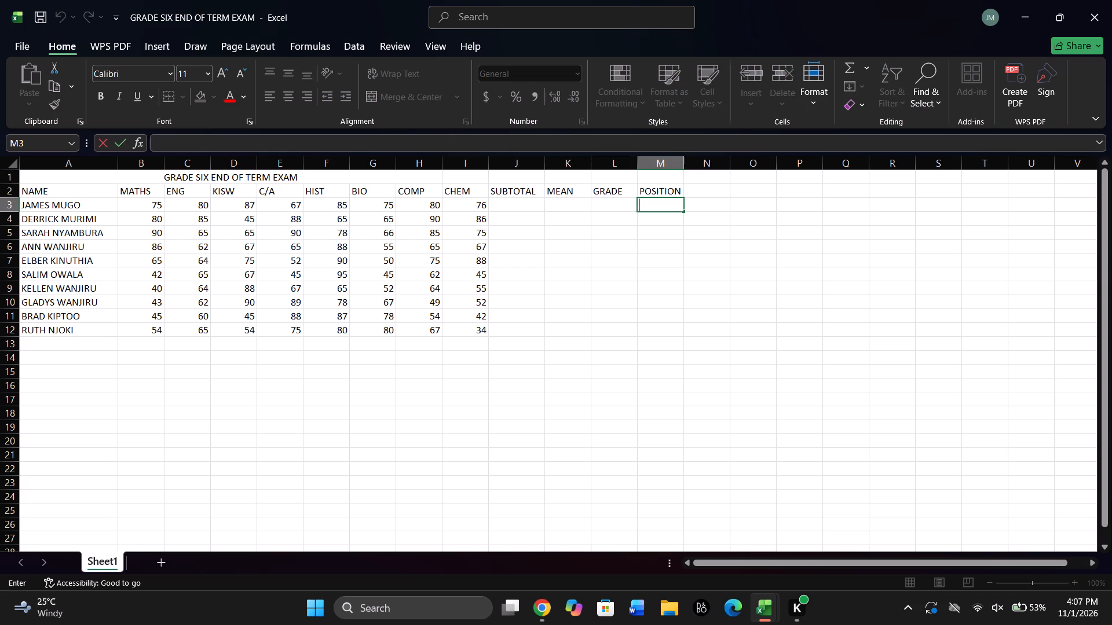
Enter the formula =SUM(B3:I3) in cell J3 to total the first student's eight subject marks.
{"action": "double_click", "coordinate": [518, 208]}
{"action": "key", "text": "equal"}
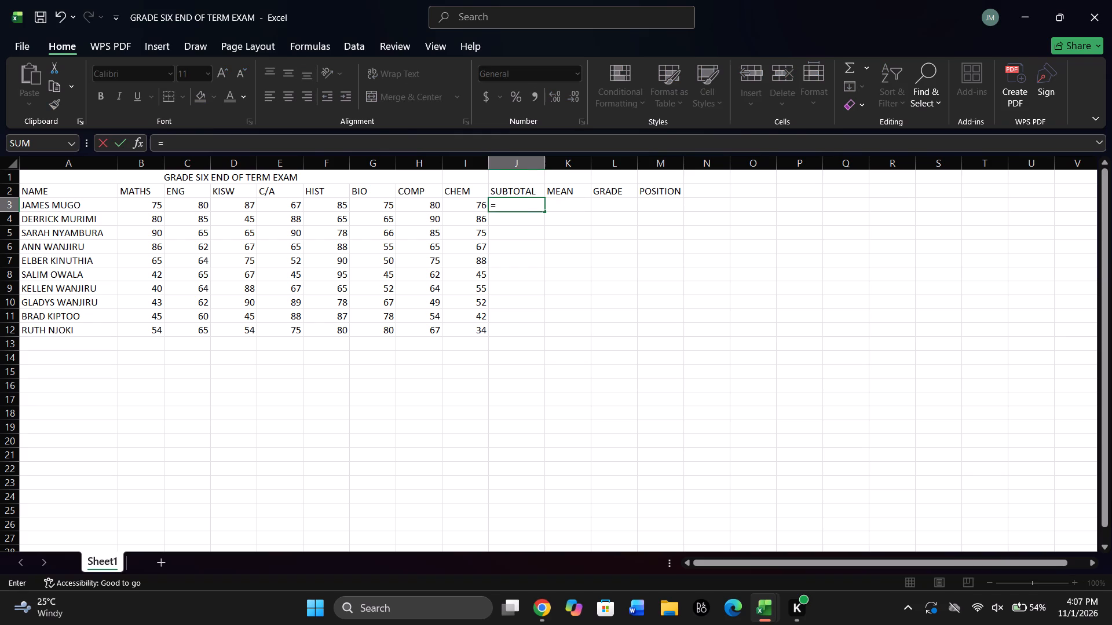
{"action": "type", "text": "SUM"}
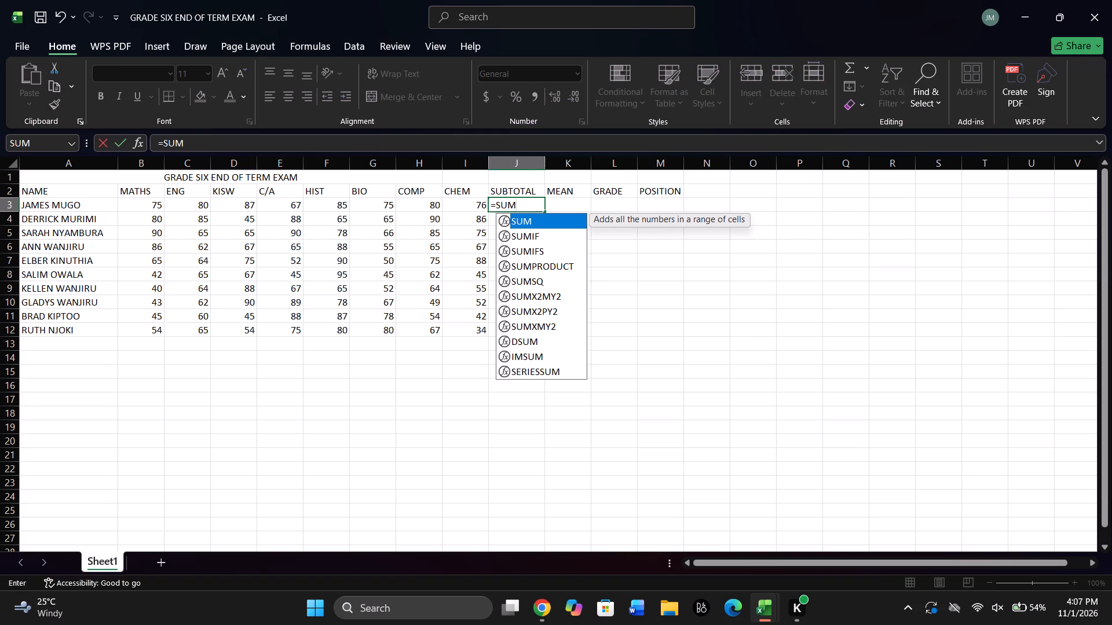
{"action": "key", "text": "shift+parenleft"}
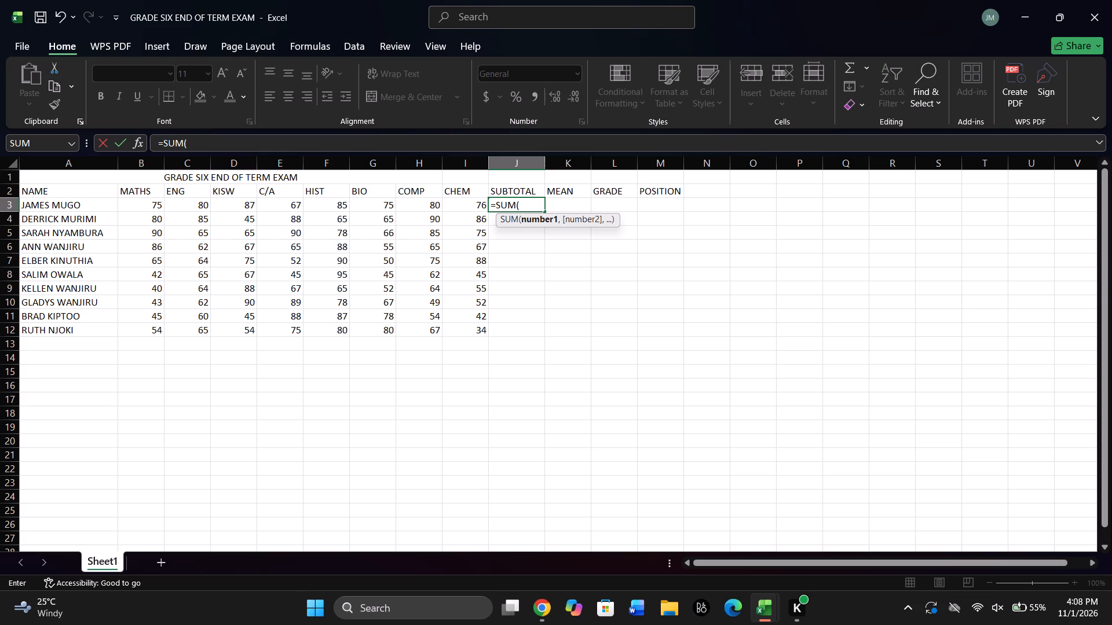
{"action": "left_click", "coordinate": [152, 201]}
{"action": "left_click_drag", "start_coordinate": [152, 201], "coordinate": [173, 201]}
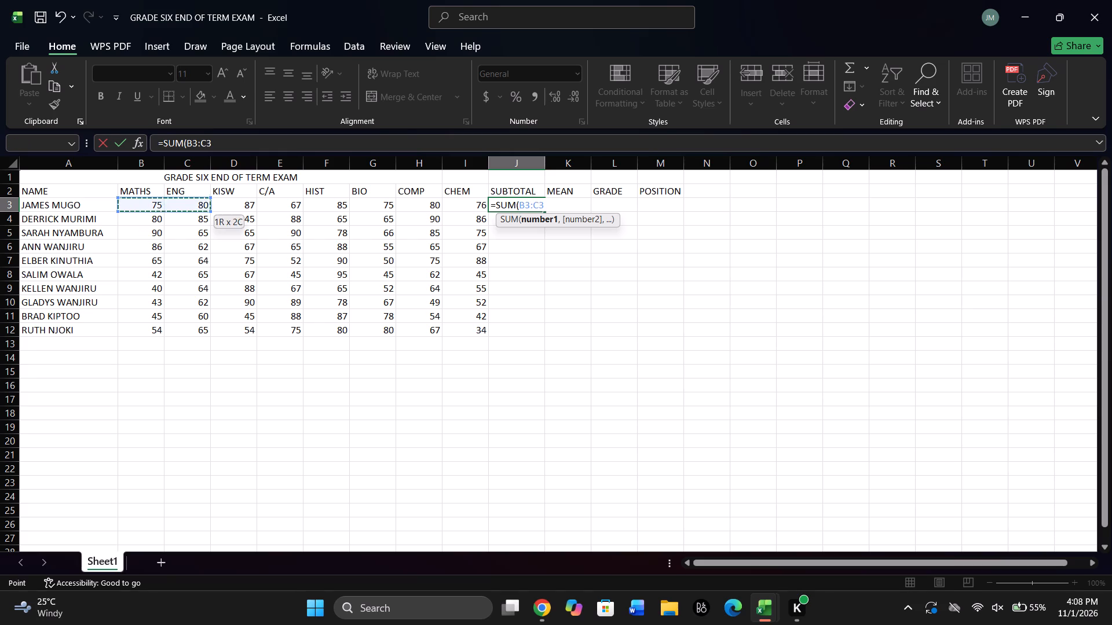
{"action": "left_click_drag", "start_coordinate": [173, 201], "coordinate": [450, 203]}
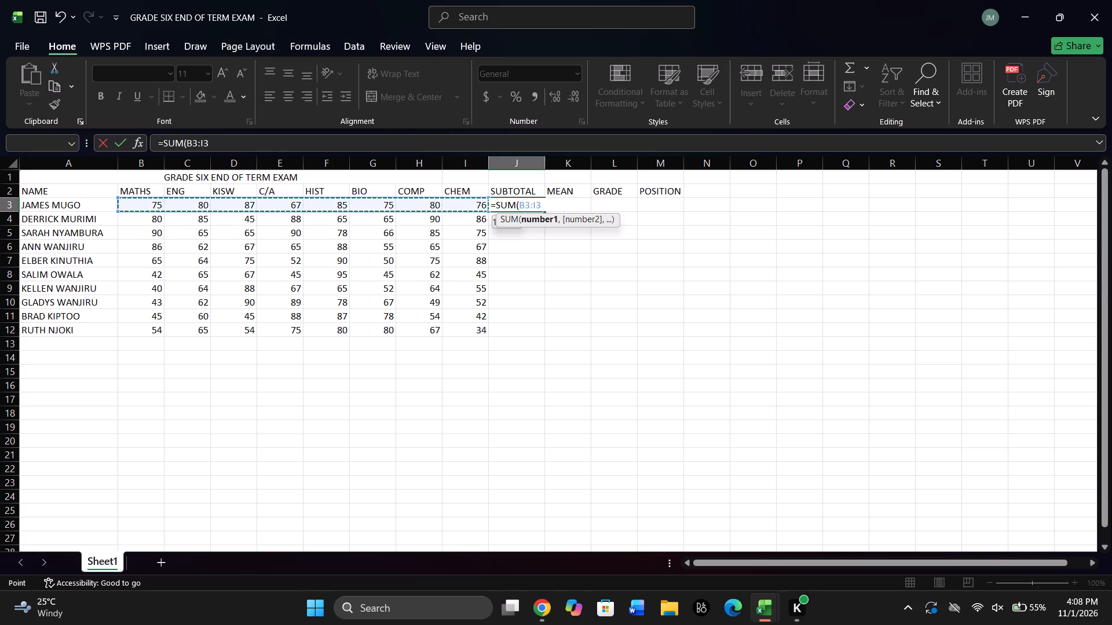
{"action": "left_click_drag", "start_coordinate": [450, 203], "coordinate": [455, 203]}
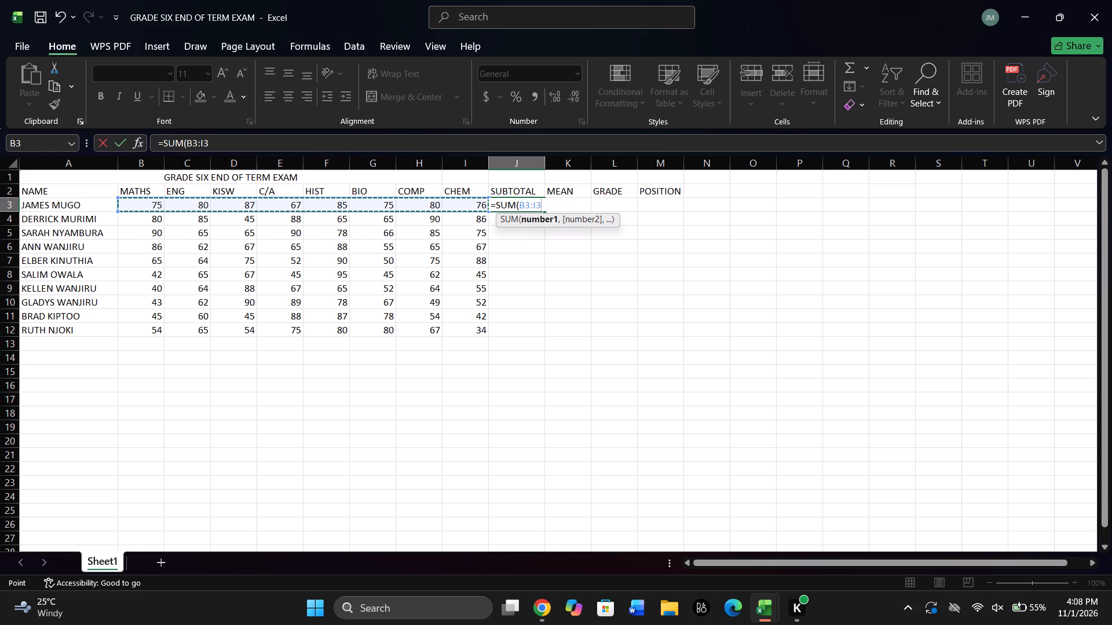
{"action": "key", "text": "shift+parenright"}
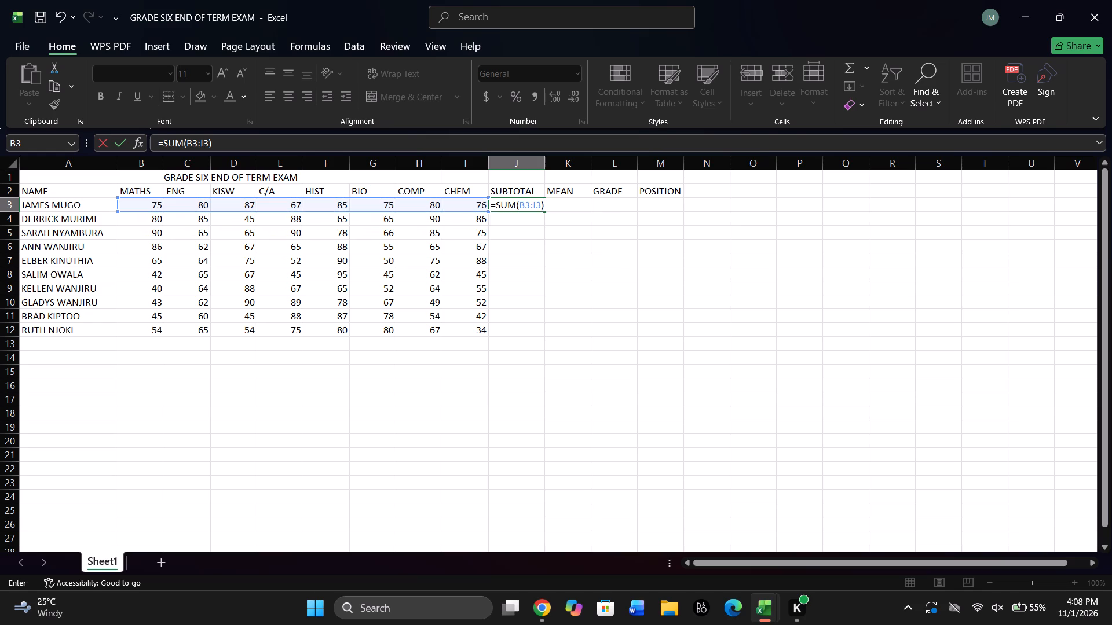
{"action": "key", "text": "Return"}
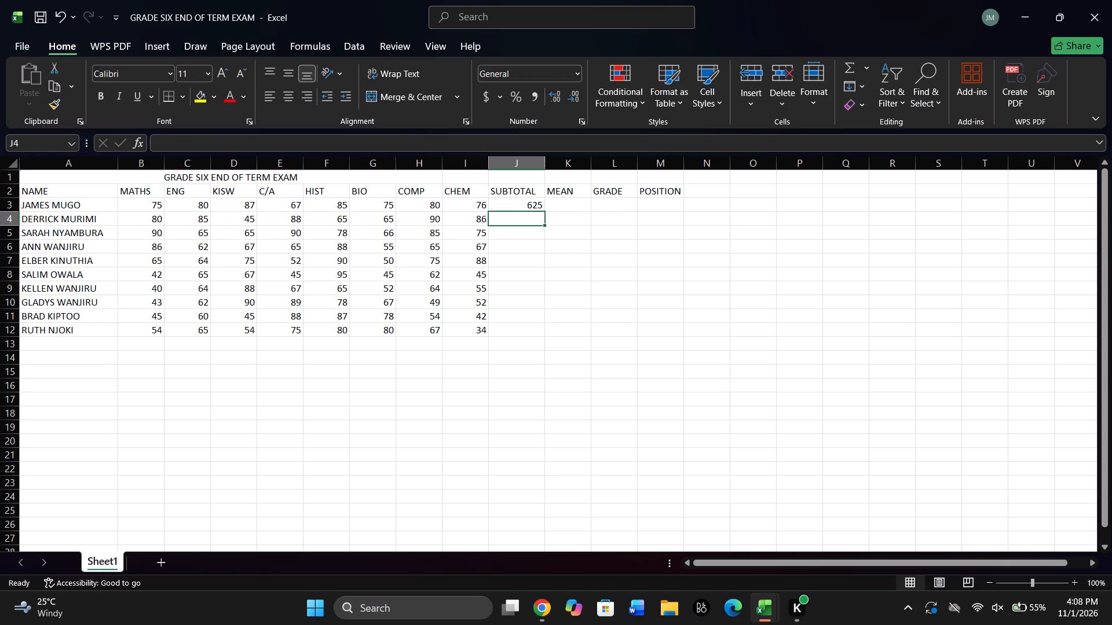
Fill the SUBTOTAL formula from cell J3 down to J12 for the remaining students.
{"action": "left_click", "coordinate": [533, 205]}
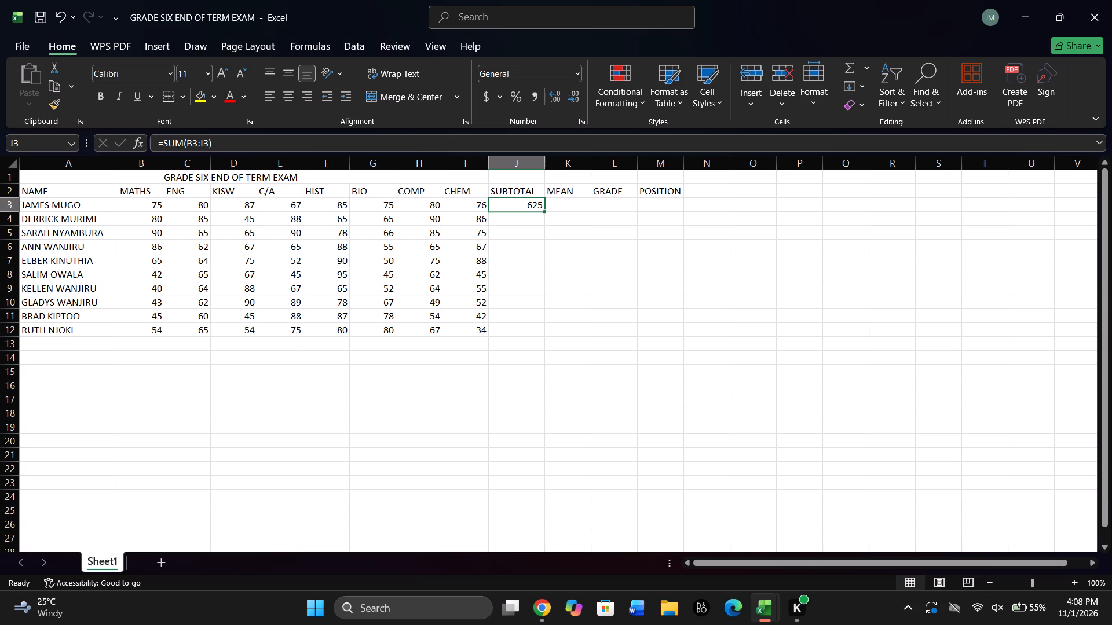
{"action": "left_click_drag", "start_coordinate": [546, 211], "coordinate": [549, 281]}
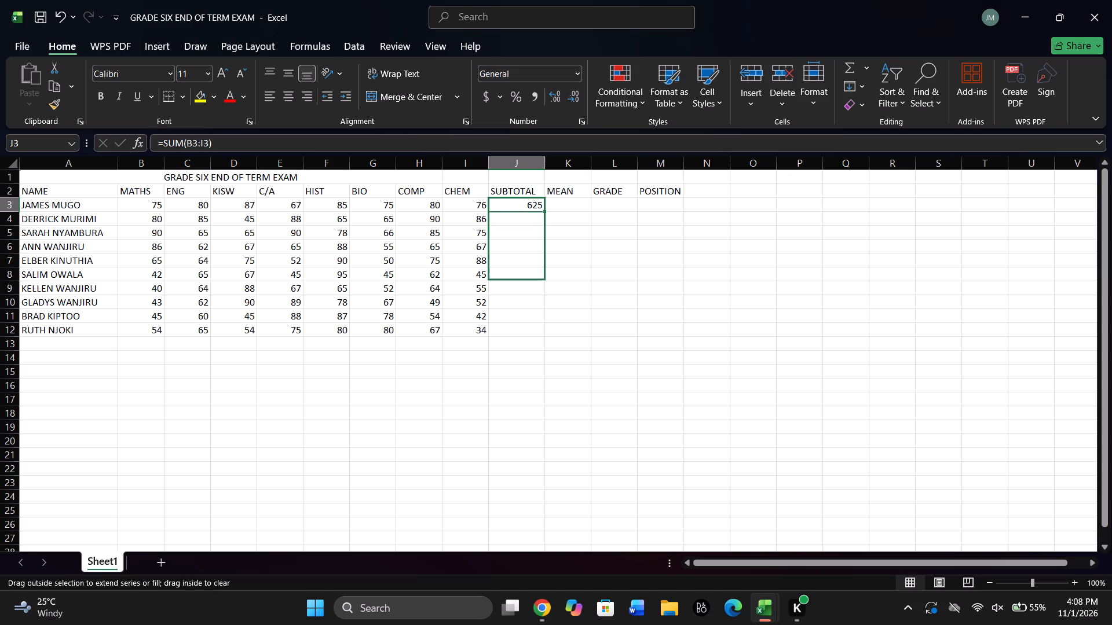
{"action": "left_click_drag", "start_coordinate": [549, 281], "coordinate": [553, 334]}
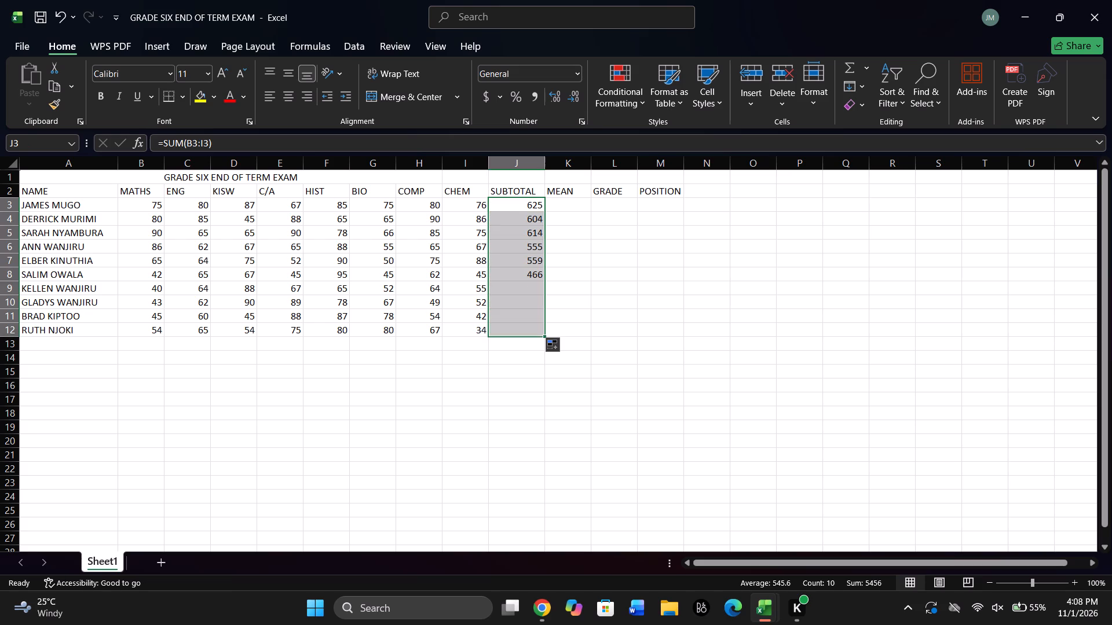
Enter the formula =(J3/8) in cell K3 to compute the first student's mean mark.
{"action": "left_click", "coordinate": [558, 205]}
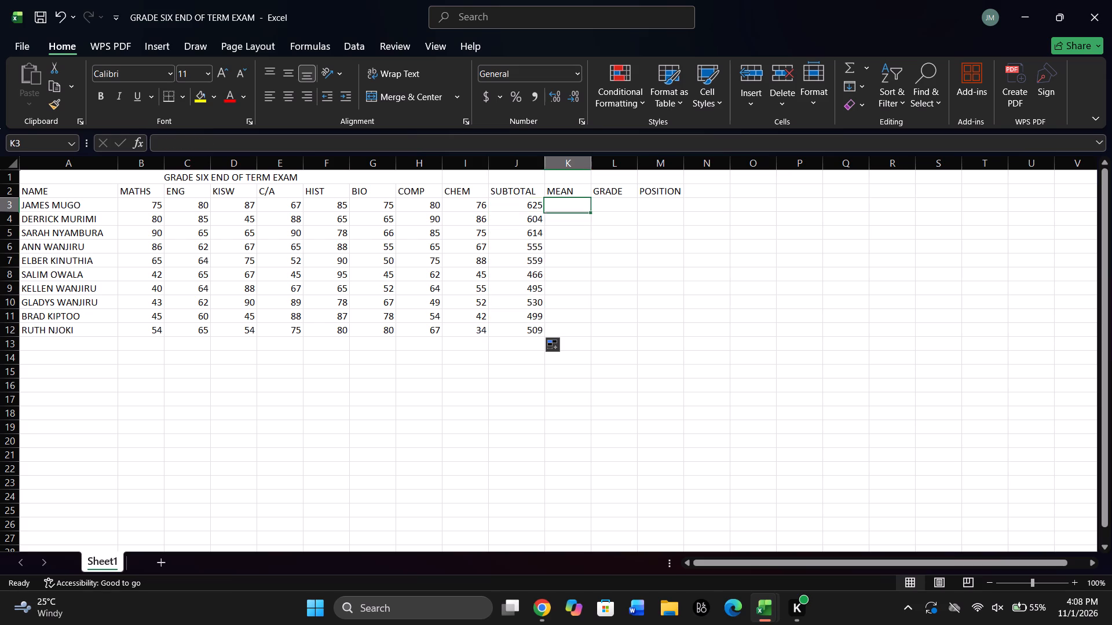
{"action": "double_click", "coordinate": [563, 203]}
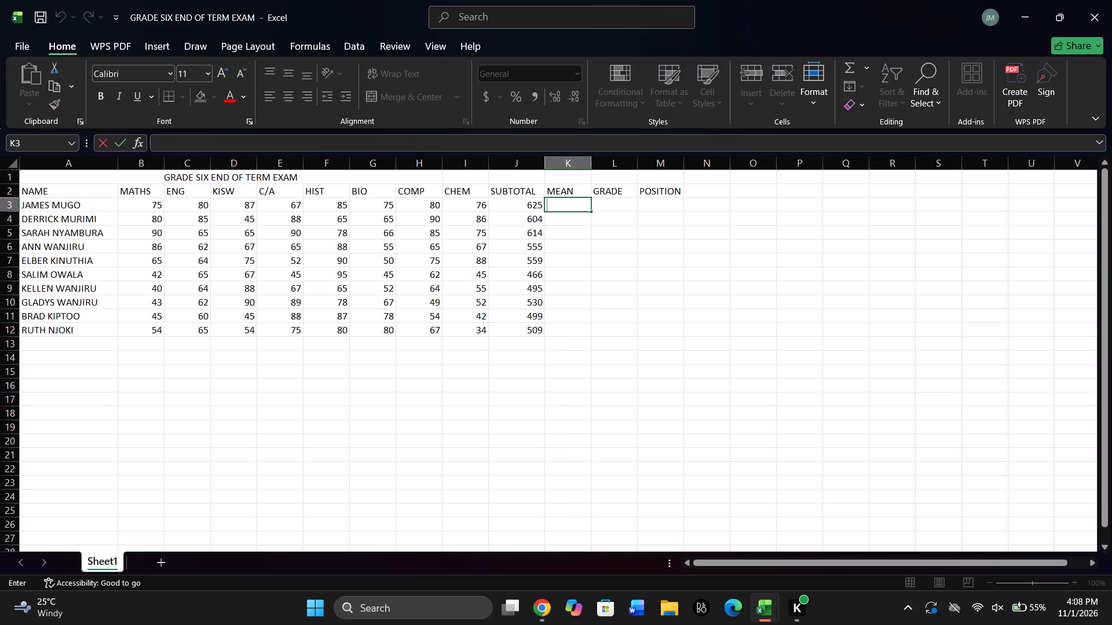
{"action": "key", "text": "equal"}
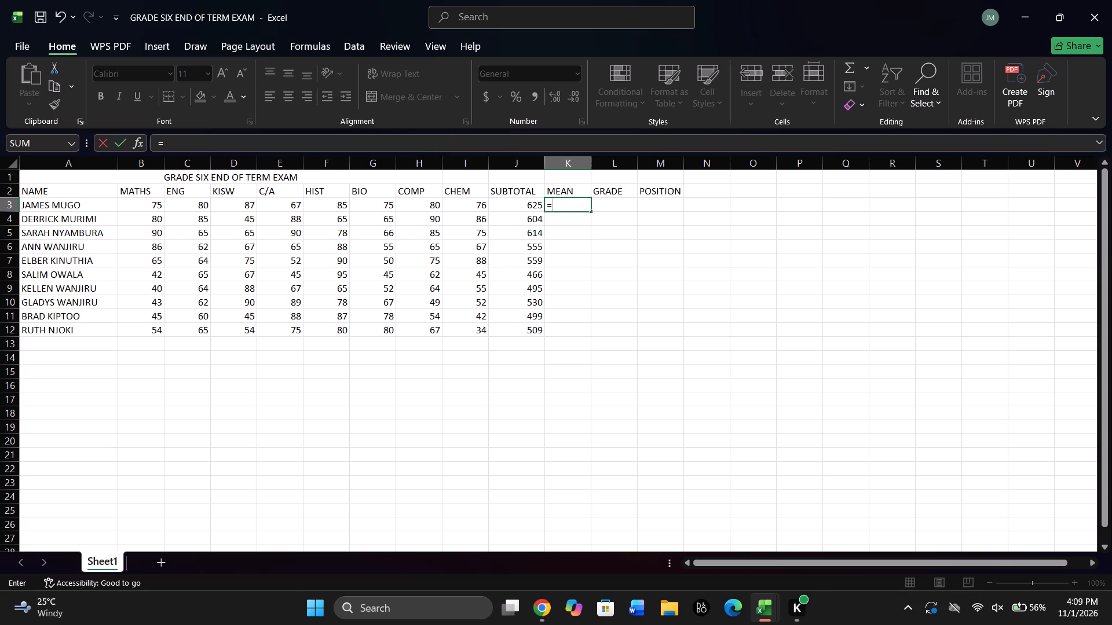
{"action": "key", "text": "shift+parenleft"}
{"action": "left_click", "coordinate": [521, 202]}
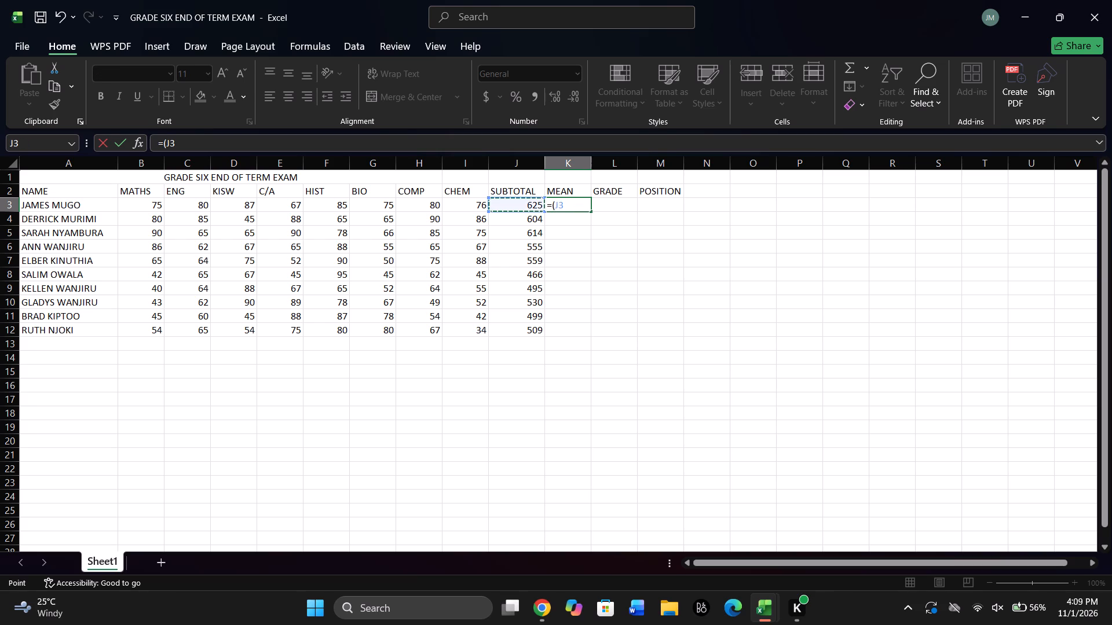
{"action": "key", "text": "slash"}
{"action": "key", "text": "8"}
{"action": "key", "text": "shift+parenright"}
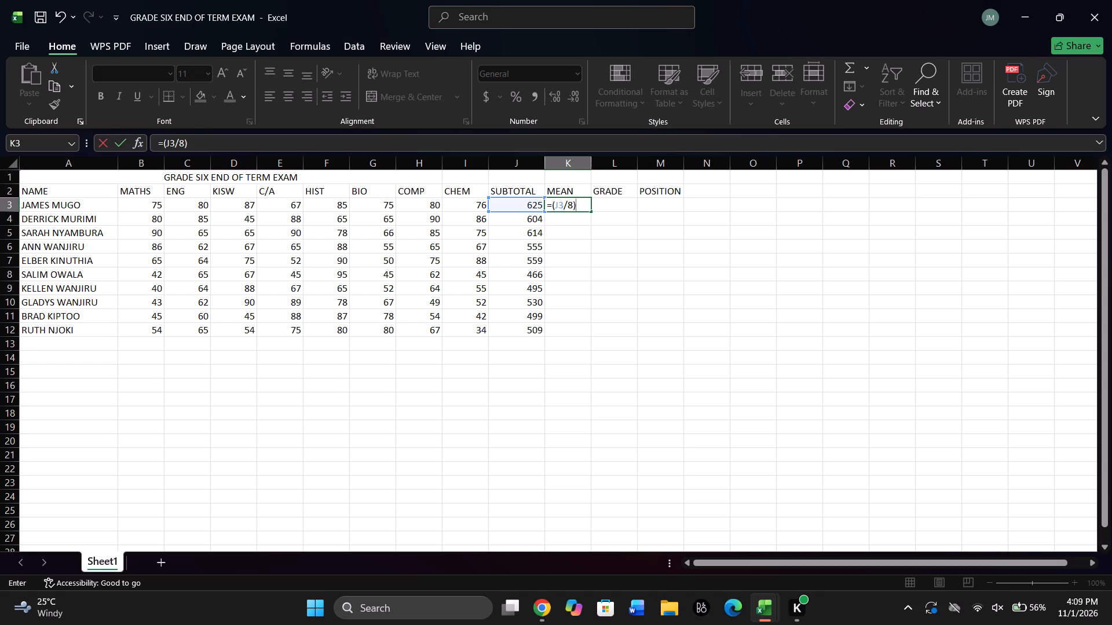
{"action": "key", "text": "Return"}
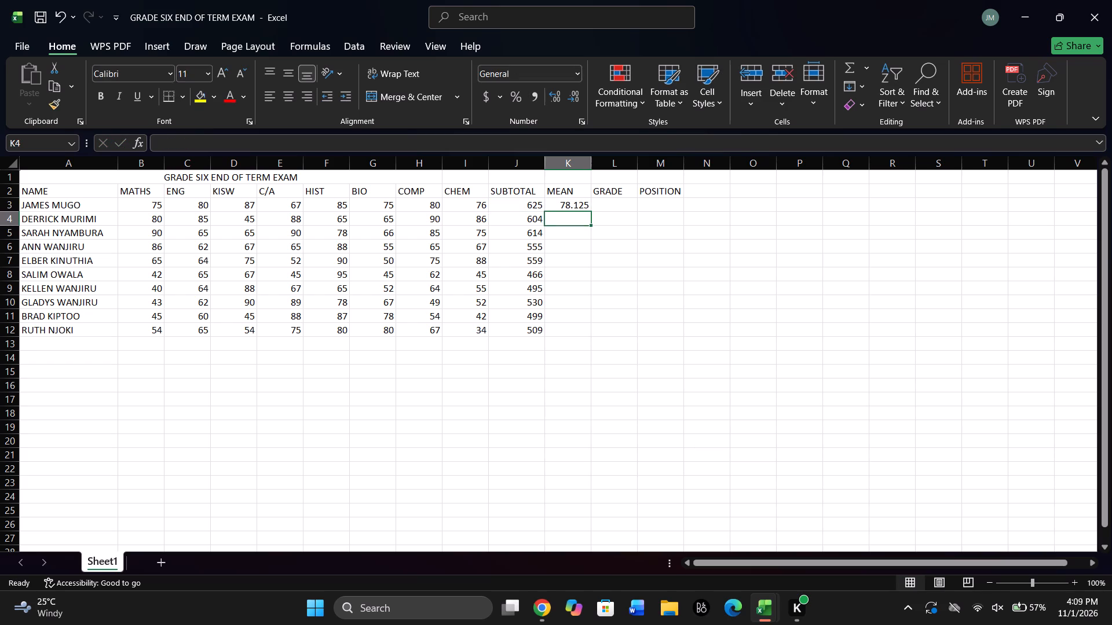
Fill the MEAN formula from cell K3 down to K12 for the remaining students.
{"action": "left_click", "coordinate": [580, 203]}
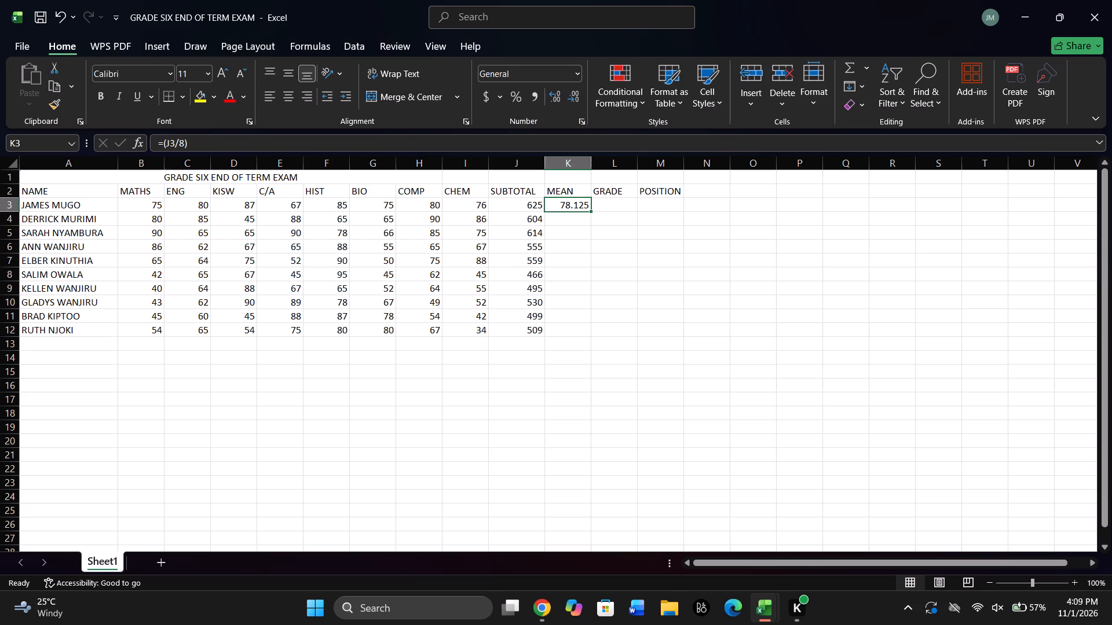
{"action": "left_click_drag", "start_coordinate": [592, 212], "coordinate": [601, 320]}
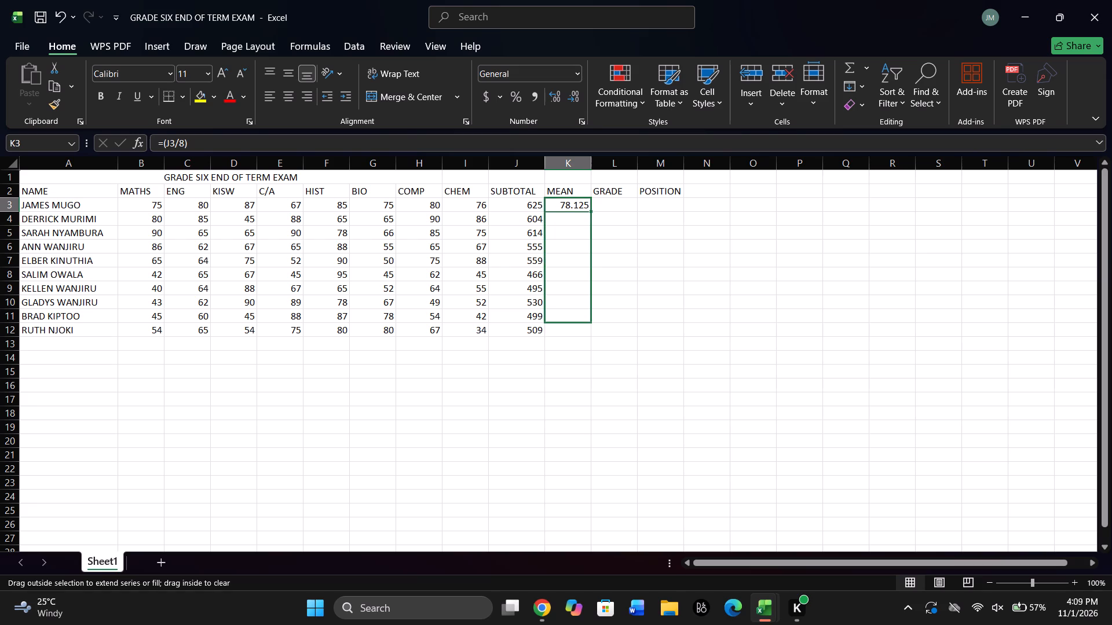
{"action": "left_click_drag", "start_coordinate": [601, 320], "coordinate": [601, 335]}
{"action": "left_click_drag", "start_coordinate": [601, 335], "coordinate": [601, 333]}
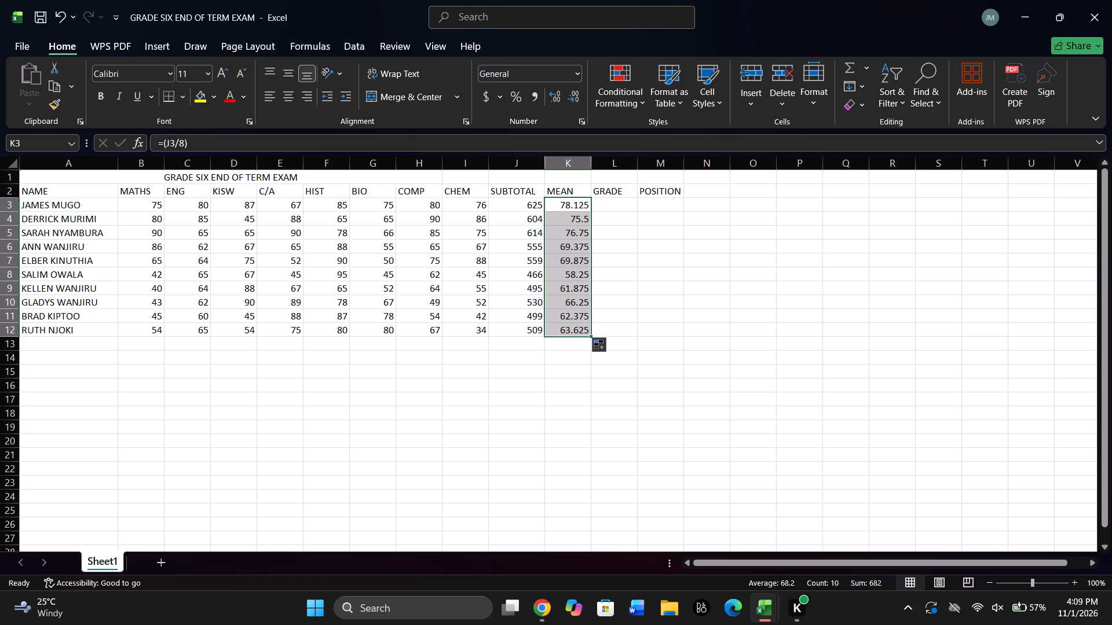
Reduce the MEAN values in K3:K12 to one decimal place.
{"action": "left_click", "coordinate": [572, 98]}
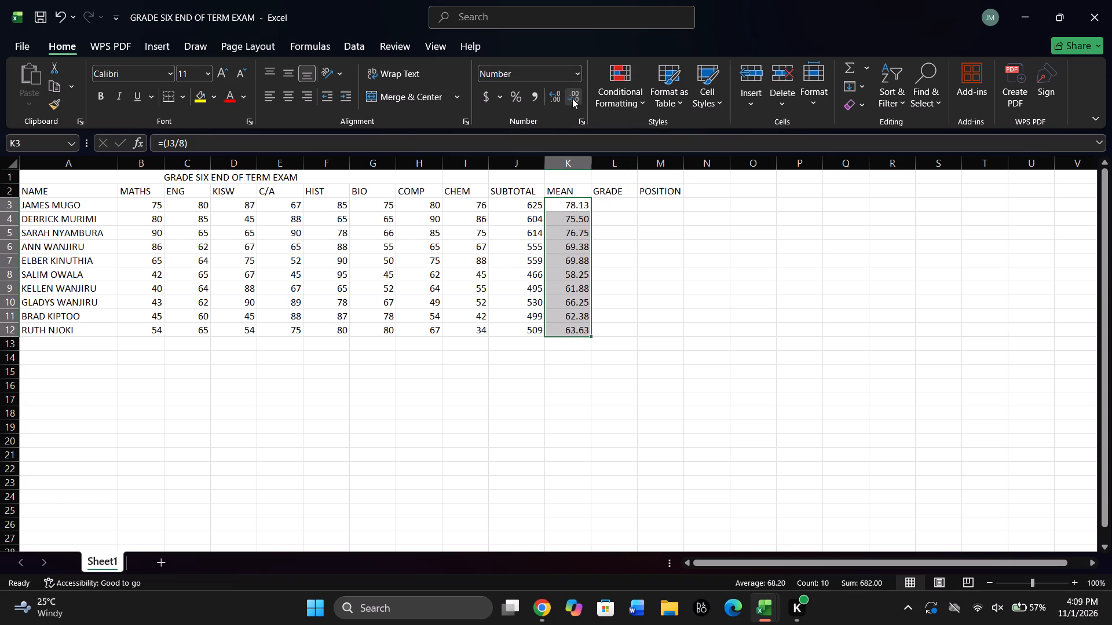
{"action": "left_click", "coordinate": [572, 98]}
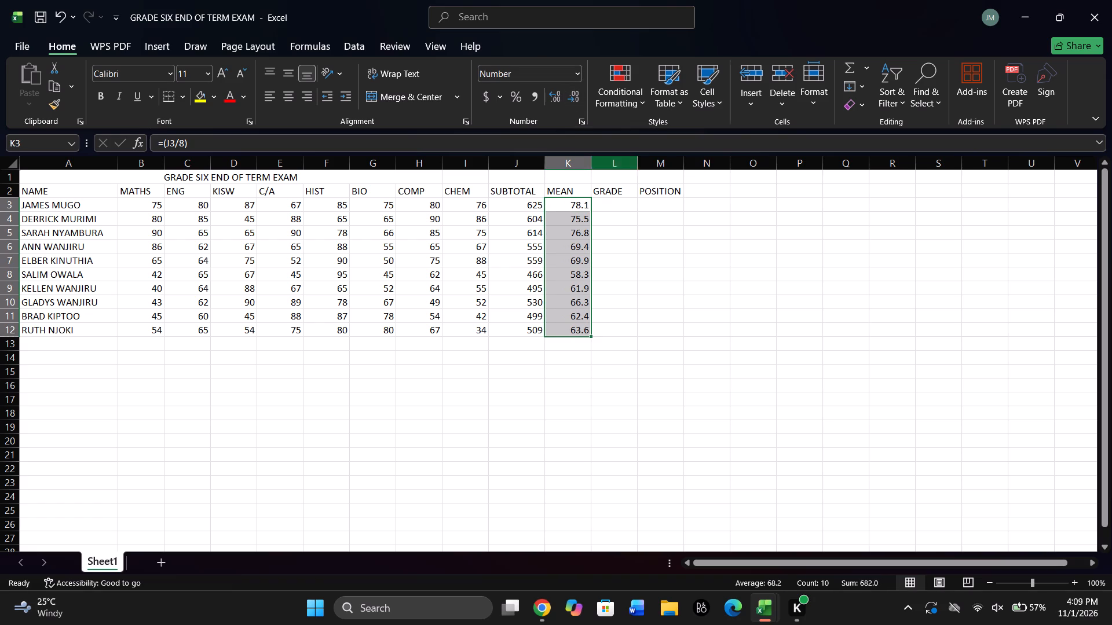
Start a nested IF grade formula in cell L3 with =IF(K3=>80,"A",IF(K3 to grade the first student's mean.
{"action": "left_click", "coordinate": [616, 204]}
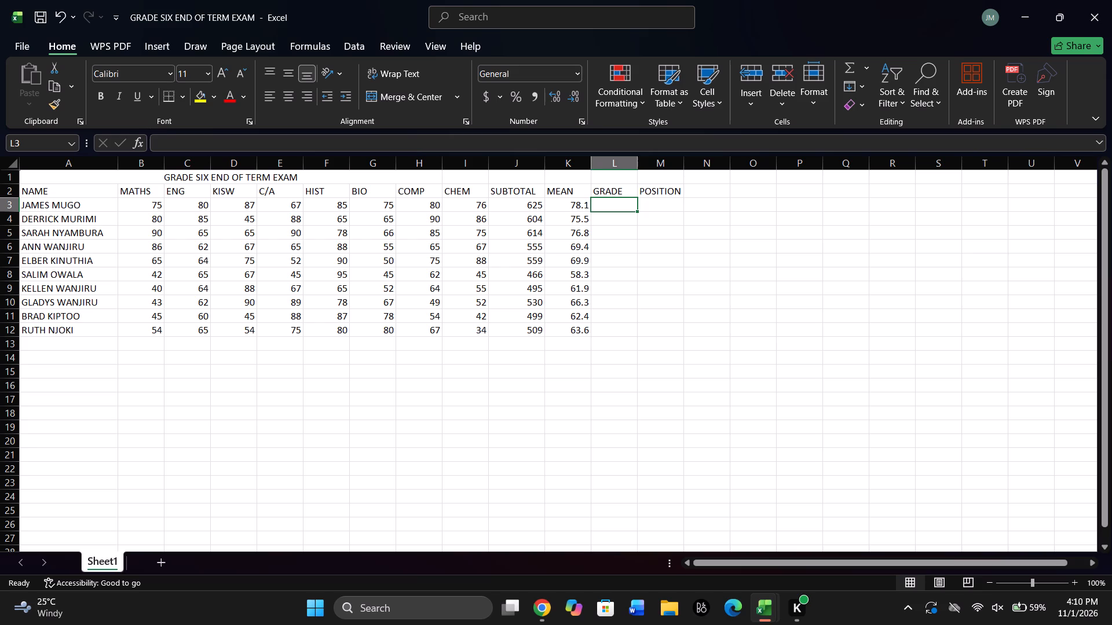
{"action": "double_click", "coordinate": [613, 208]}
{"action": "key", "text": "equal"}
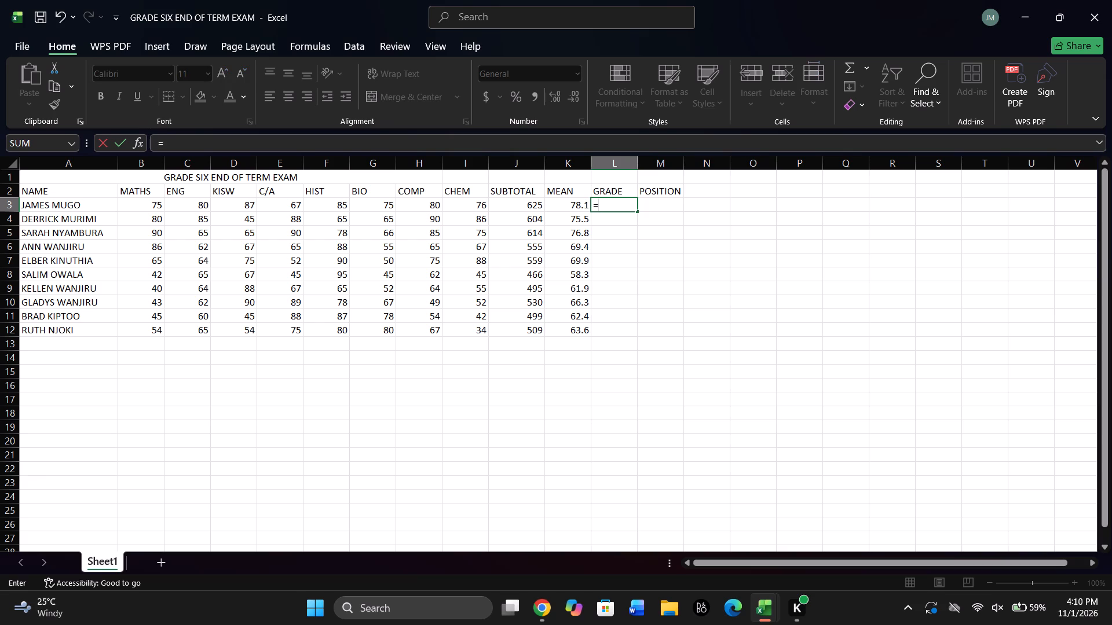
{"action": "type", "text": "IF"}
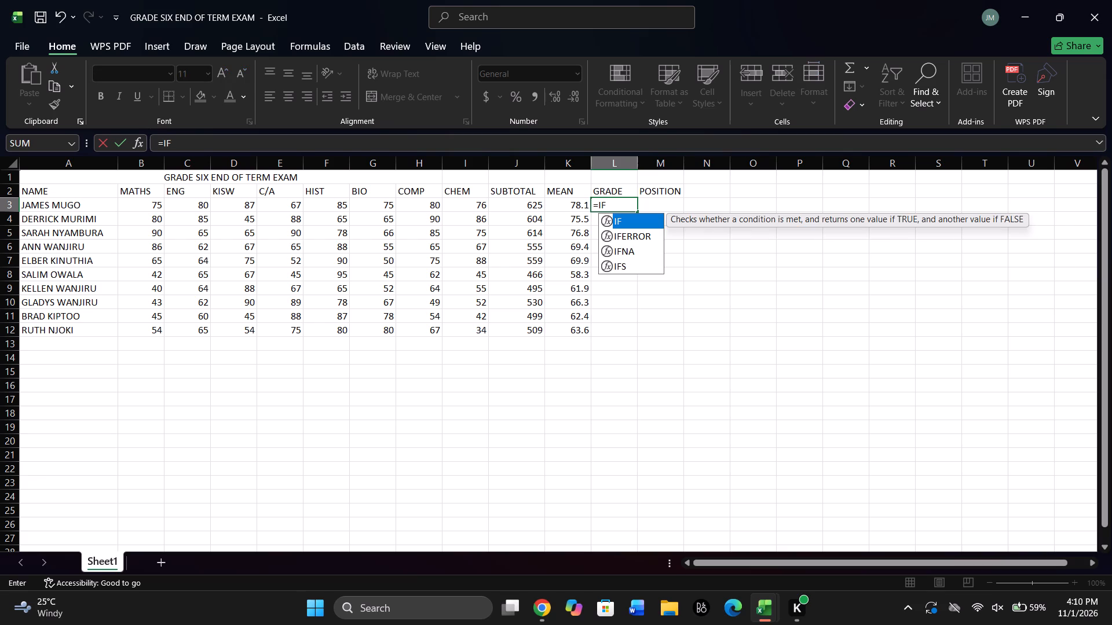
{"action": "key", "text": "shift+parenleft"}
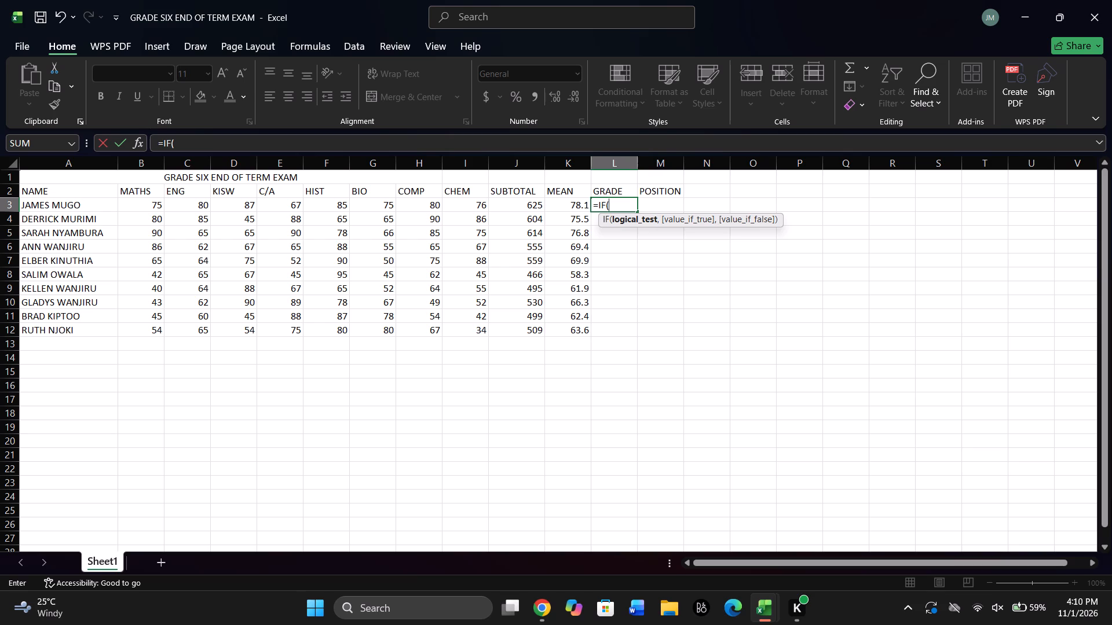
{"action": "left_click", "coordinate": [569, 201]}
{"action": "key", "text": "equal"}
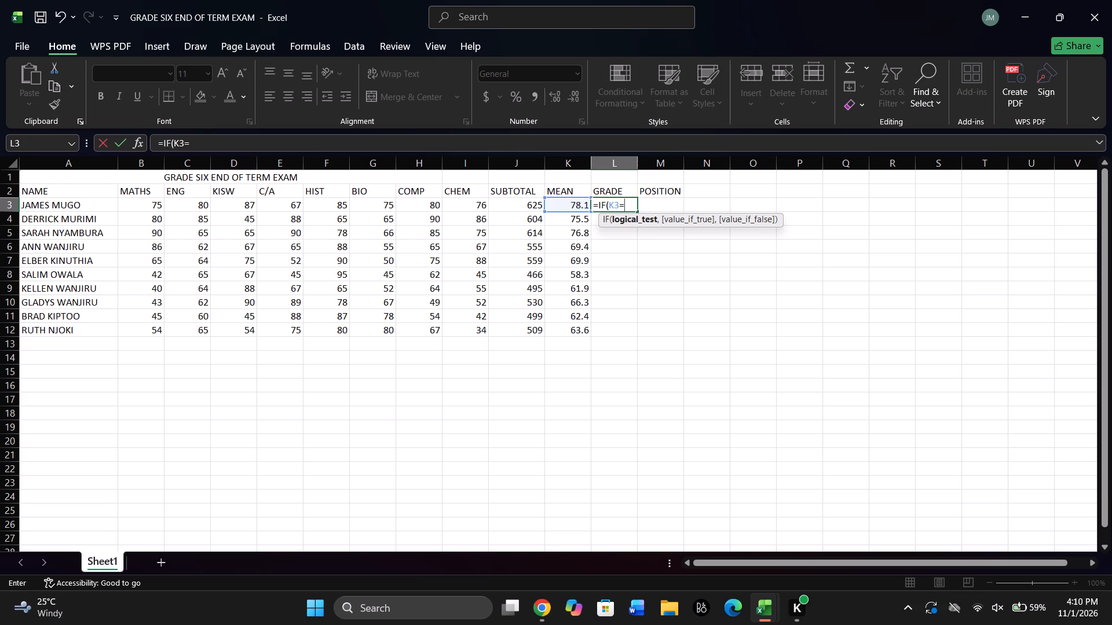
{"action": "key", "text": "BackSpace"}
{"action": "key", "text": "equal"}
{"action": "key", "text": "shift+greater"}
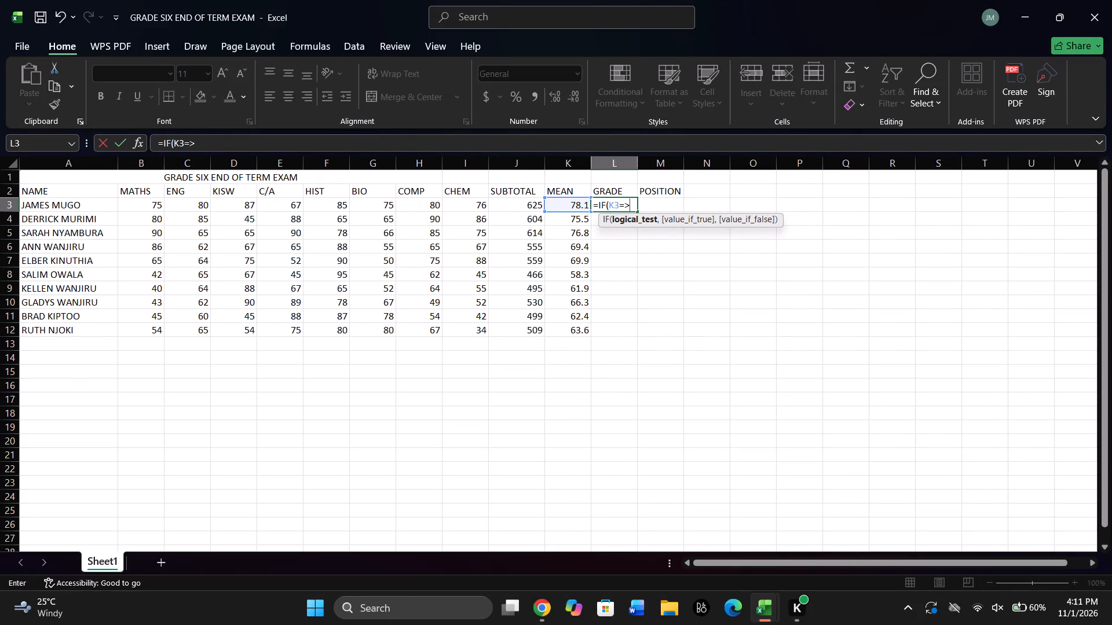
{"action": "key", "text": "8"}
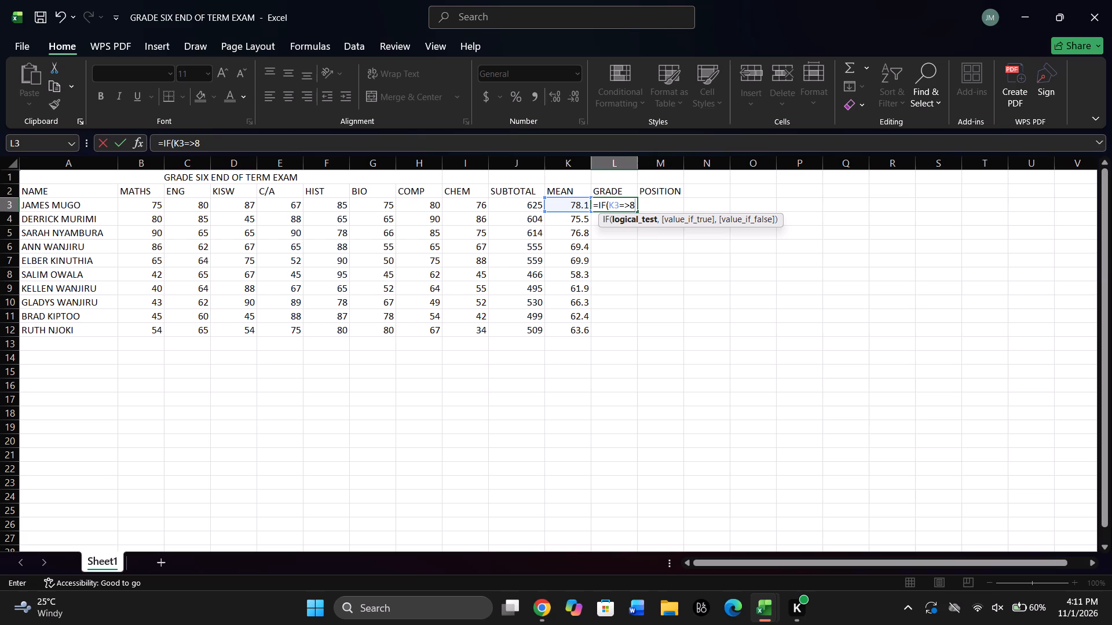
{"action": "key", "text": "0"}
{"action": "key", "text": "comma"}
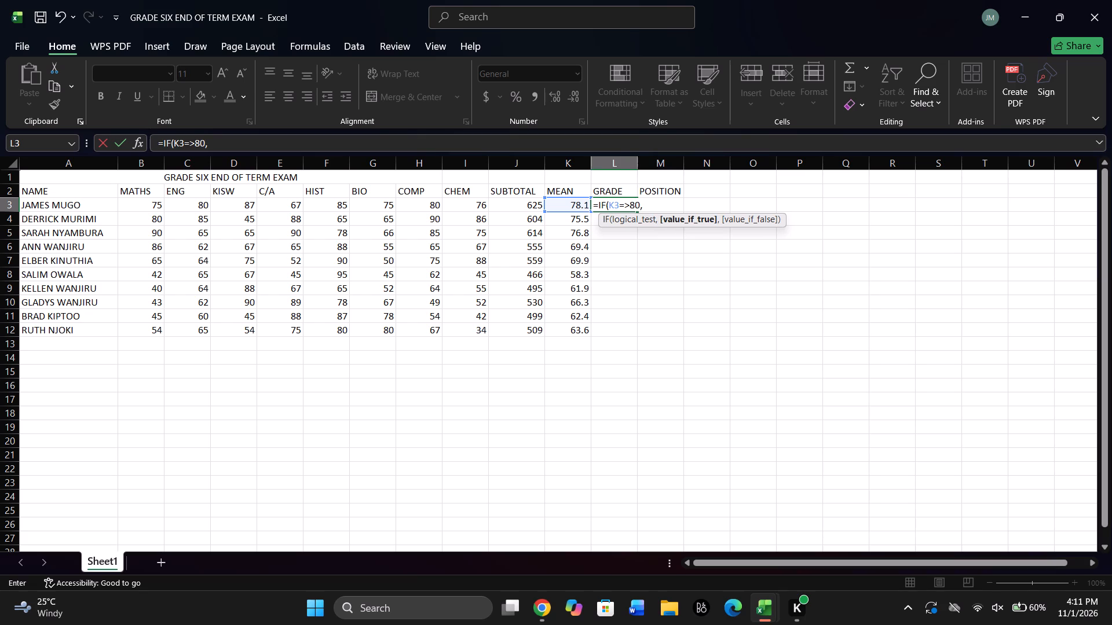
{"action": "key", "text": "shift+colon"}
{"action": "key", "text": "BackSpace"}
{"action": "key", "text": "shift+quotedbl"}
{"action": "key", "text": "a"}
{"action": "key", "text": "shift+quotedbl"}
{"action": "key", "text": "comma"}
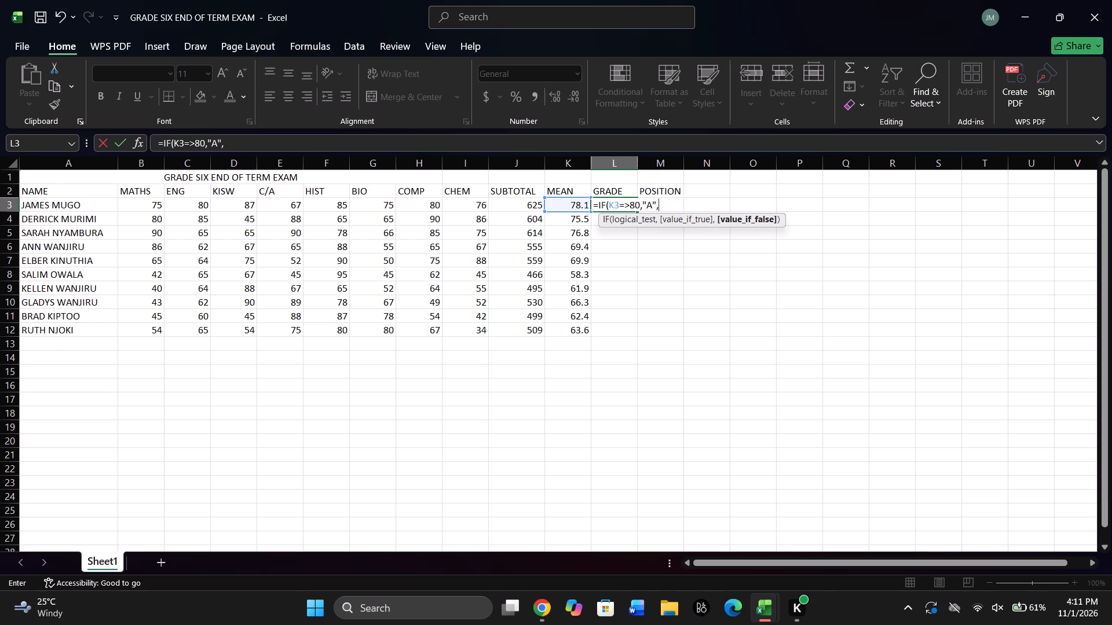
{"action": "type", "text": "IF"}
{"action": "key", "text": "shift+parenleft"}
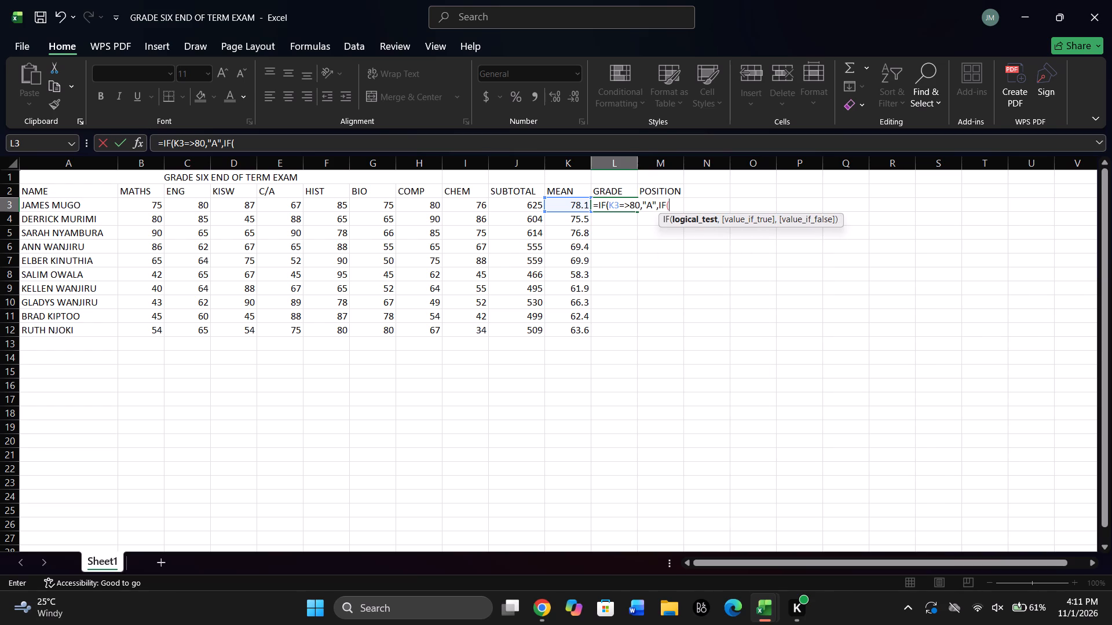
{"action": "type", "text": "K3"}
{"action": "key", "text": "period"}
{"action": "key", "text": "BackSpace"}
{"action": "key", "text": "period"}
{"action": "key", "text": "BackSpace"}
Continue the L3 grade formula by completing the second condition as K3=>75,"A-", for the A- grade.
{"action": "key", "text": "comma"}
{"action": "key", "text": "BackSpace"}
{"action": "key", "text": "equal"}
{"action": "key", "text": "shift+greater"}
{"action": "type", "text": "75"}
{"action": "key", "text": "comma"}
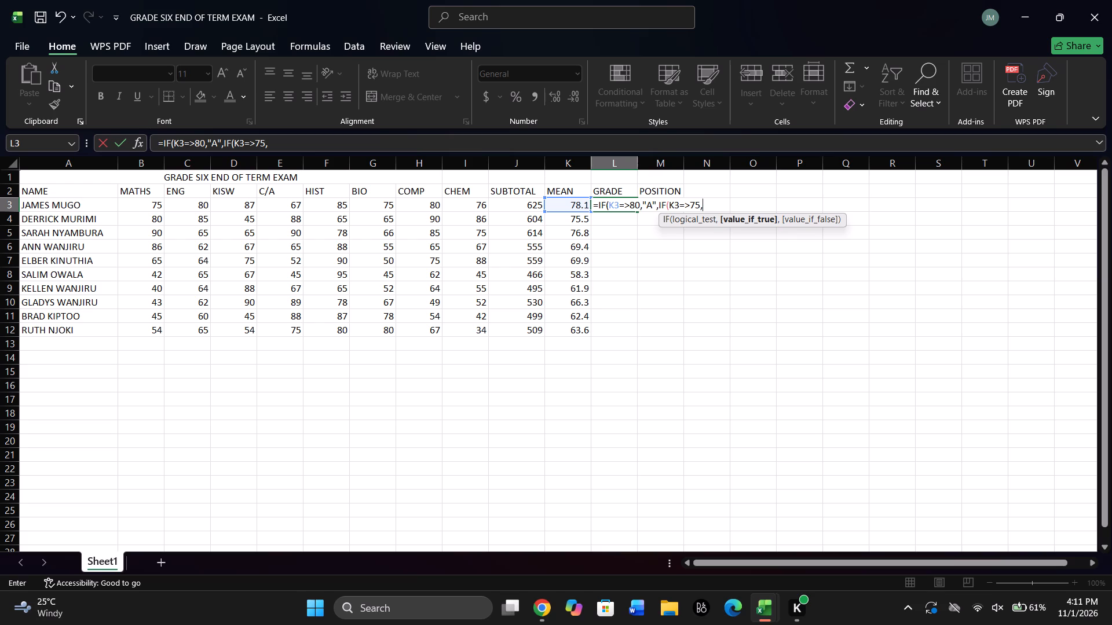
{"action": "key", "text": "shift+colon"}
{"action": "key", "text": "BackSpace"}
{"action": "key", "text": "shift+quotedbl"}
{"action": "key", "text": "a"}
{"action": "key", "text": "equal"}
{"action": "key", "text": "BackSpace"}
{"action": "key", "text": "equal"}
{"action": "key", "text": "BackSpace"}
{"action": "key", "text": "minus"}
{"action": "key", "text": "shift+quotedbl"}
{"action": "key", "text": "comma"}
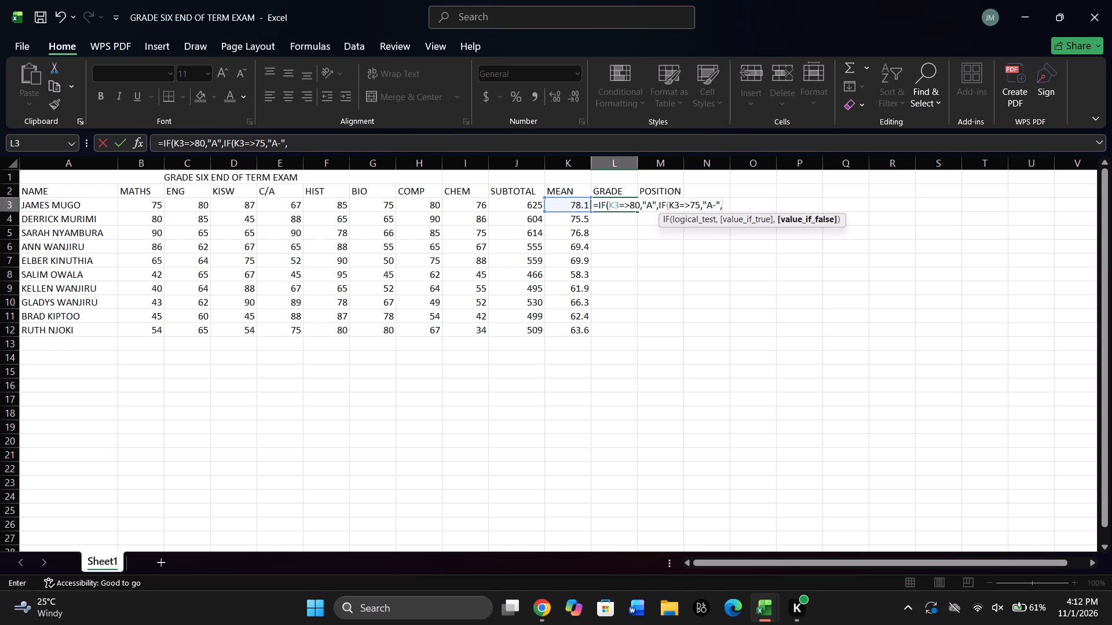
Open a third nested IF( after the A- condition in the L3 grade formula.
{"action": "type", "text": "IF"}
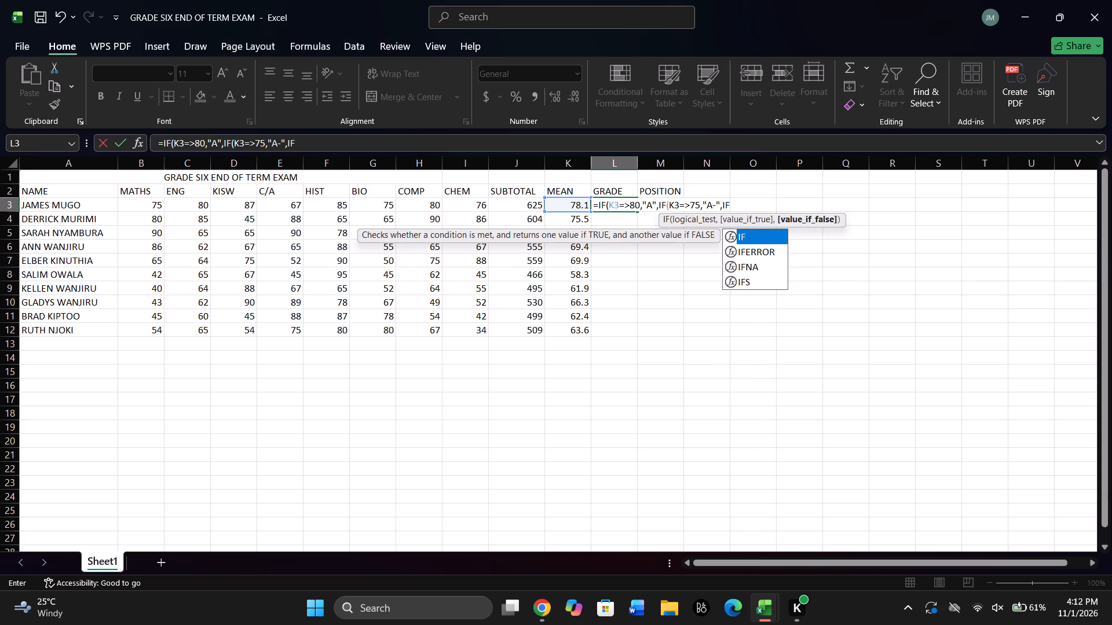
{"action": "key", "text": "shift+parenright"}
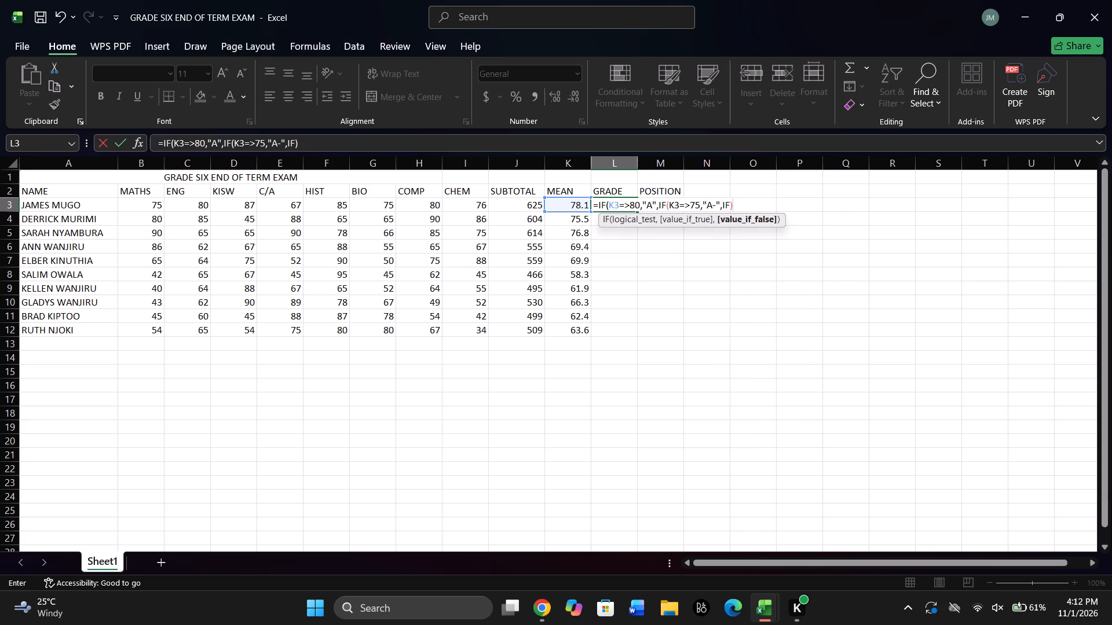
{"action": "key", "text": "BackSpace"}
{"action": "key", "text": "shift+parenleft"}
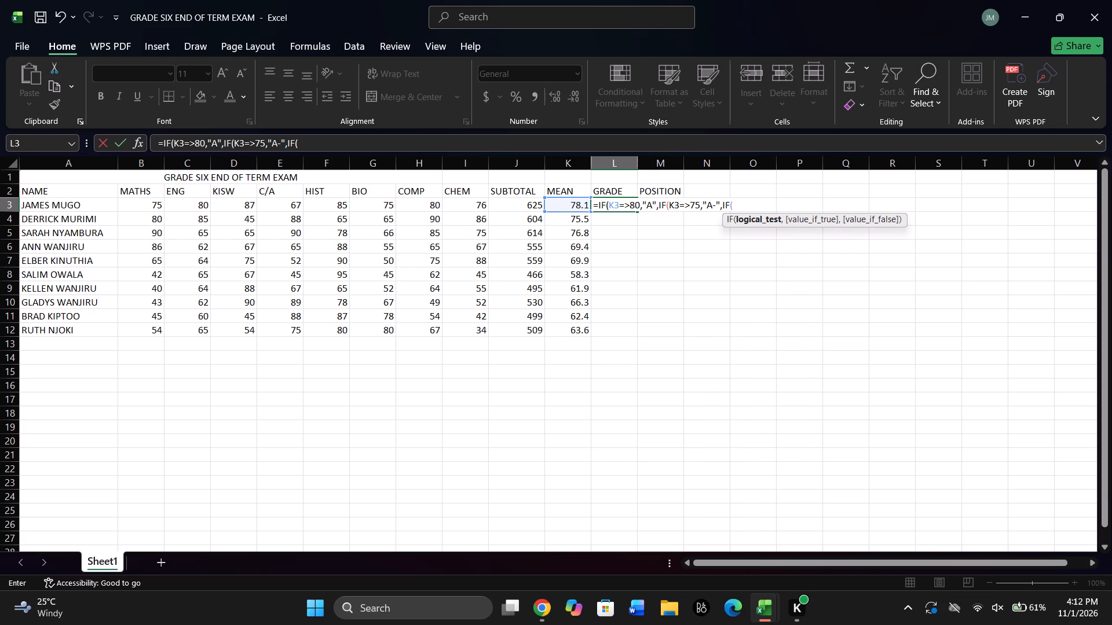
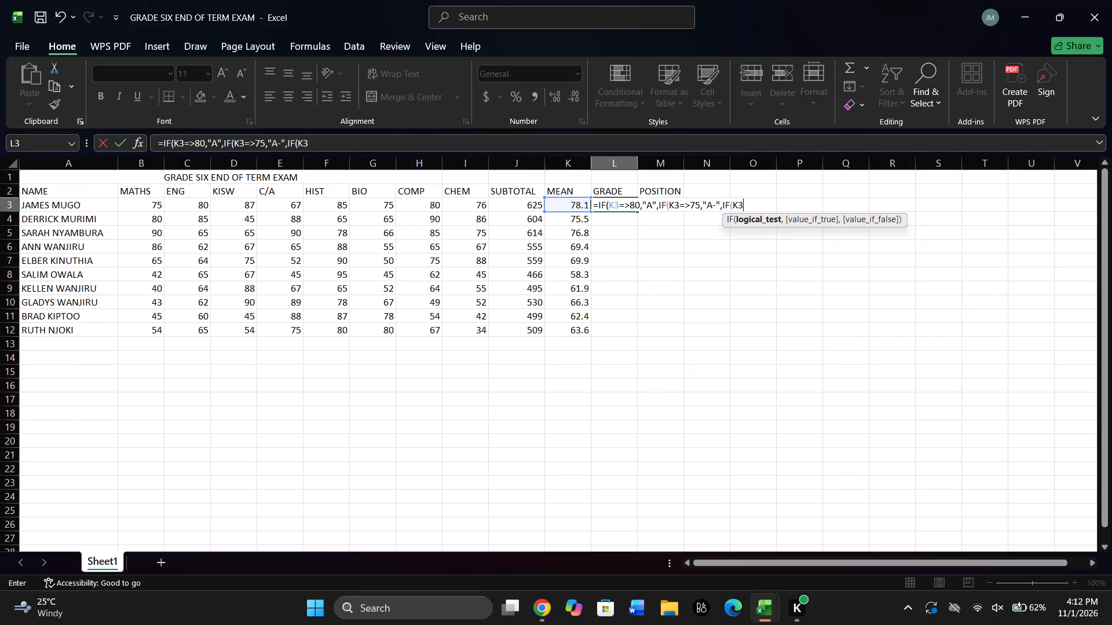
Complete the third condition of the L3 grade formula as K3=>70,"B+," for the B+ grade.
{"action": "key", "text": "minus"}
{"action": "key", "text": "BackSpace"}
{"action": "key", "text": "equal"}
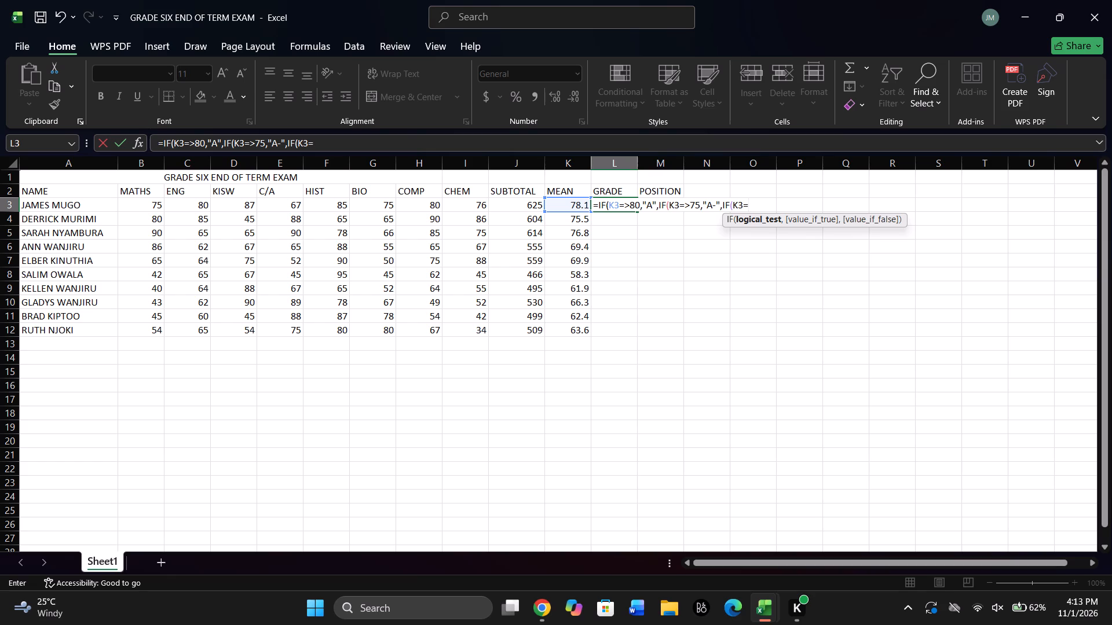
{"action": "key", "text": "shift+greater"}
{"action": "type", "text": "70"}
{"action": "key", "text": "comma"}
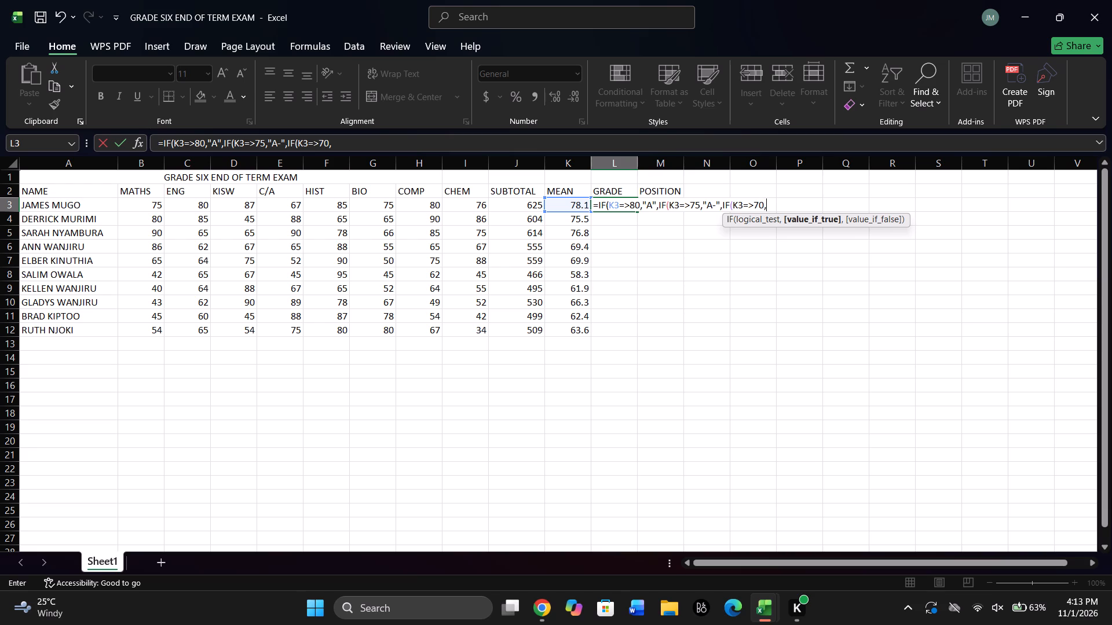
{"action": "key", "text": "shift+quotedbl"}
{"action": "key", "text": "b"}
{"action": "key", "text": "shift+plus"}
{"action": "key", "text": "comma"}
{"action": "key", "text": "shift+quotedbl"}
{"action": "key", "text": "a"}
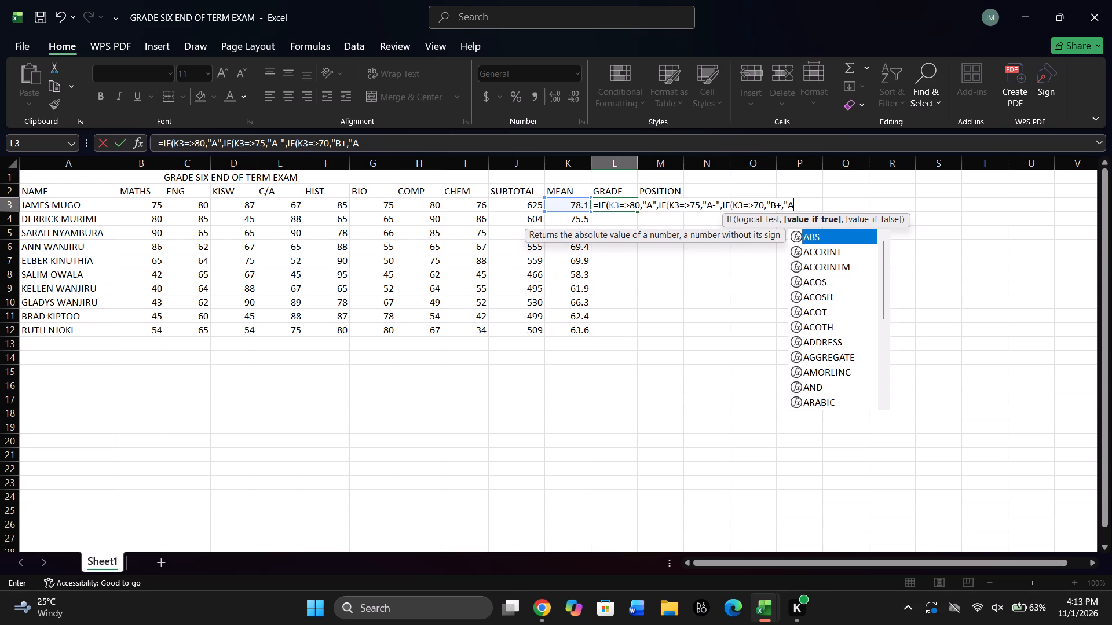
{"action": "key", "text": "BackSpace"}
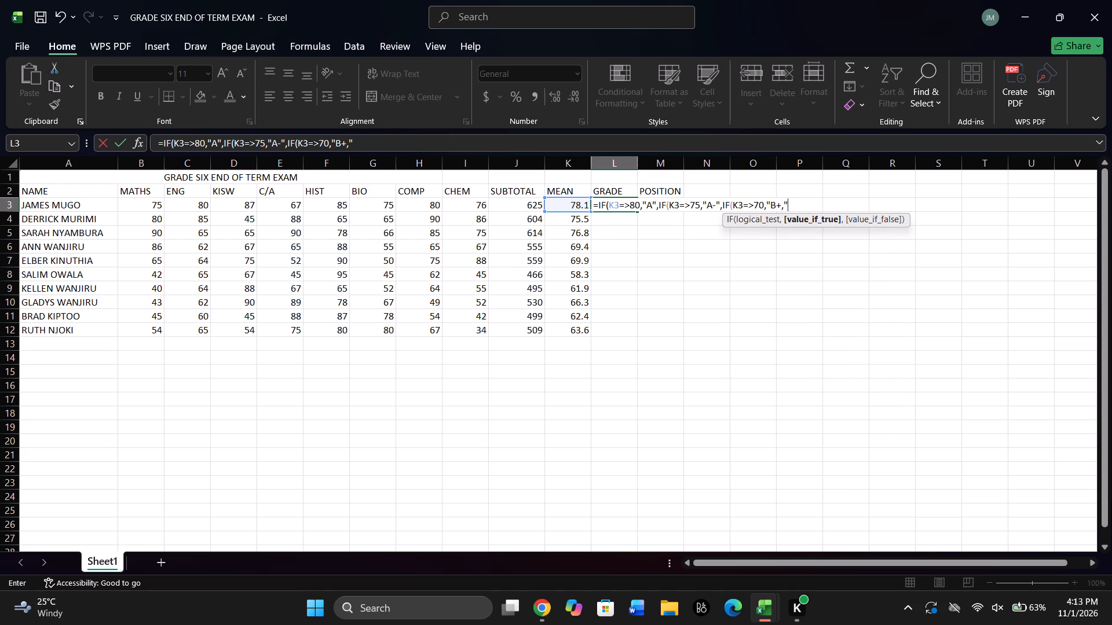
Add a fourth nested condition, IF(K3=>65,"B", to the L3 grade formula for the B grade.
{"action": "type", "text": "IF"}
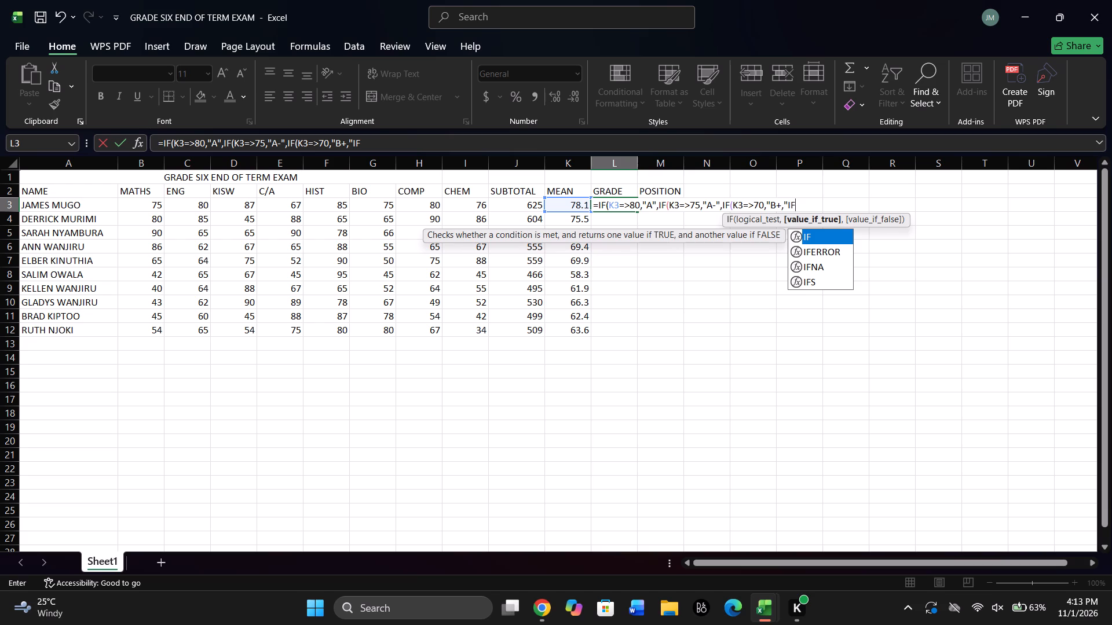
{"action": "key", "text": "shift+parenleft"}
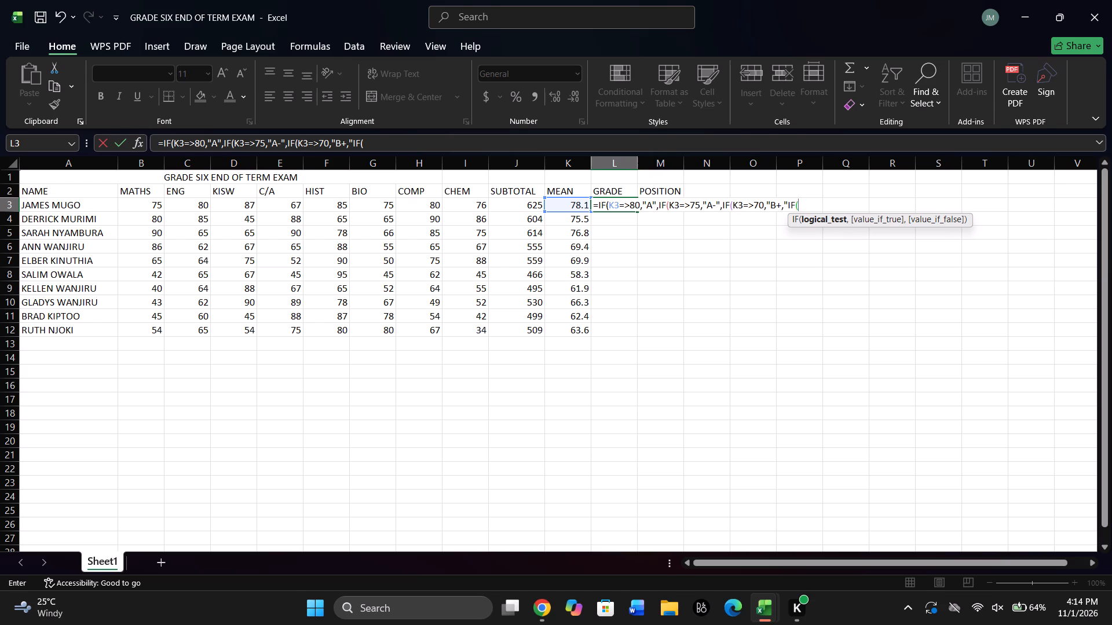
{"action": "key", "text": "k"}
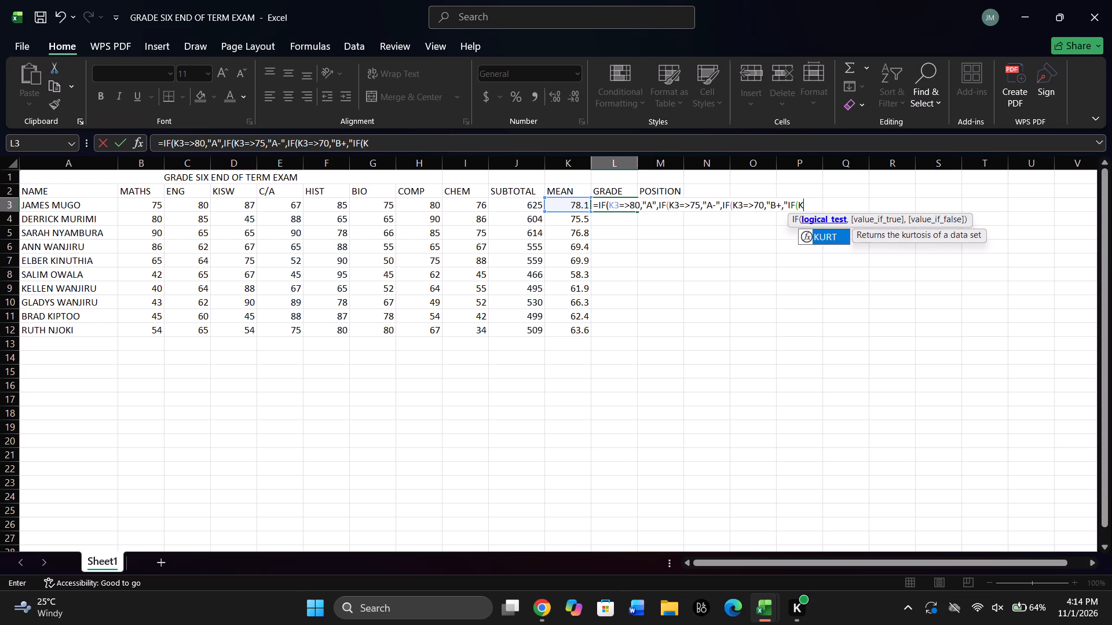
{"action": "key", "text": "3"}
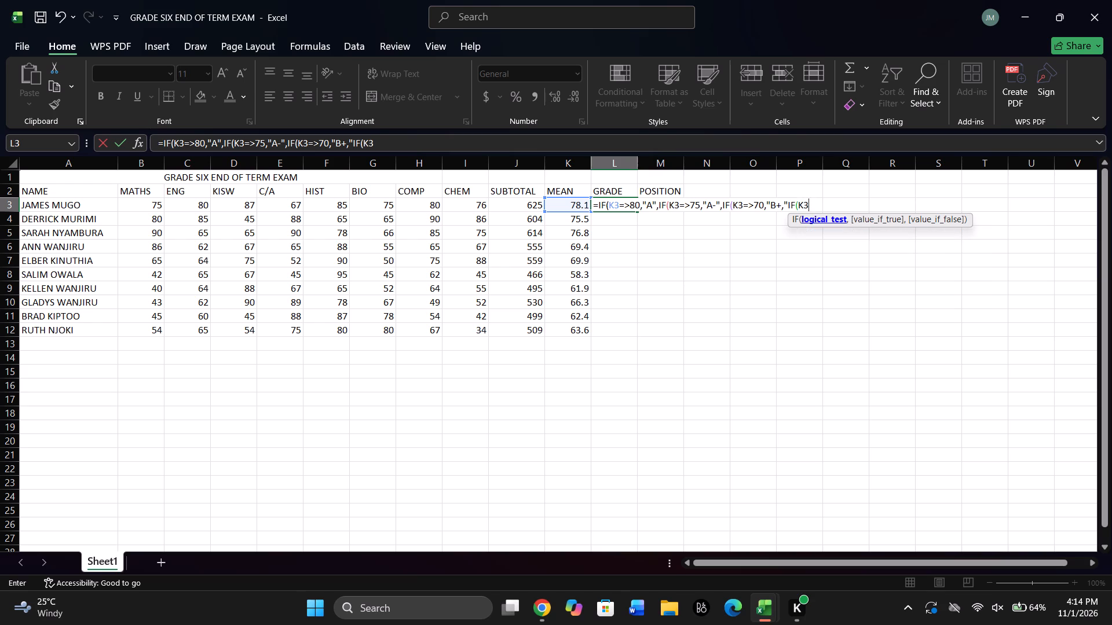
{"action": "key", "text": "equal"}
{"action": "key", "text": "shift+greater"}
{"action": "type", "text": "65"}
{"action": "key", "text": "comma"}
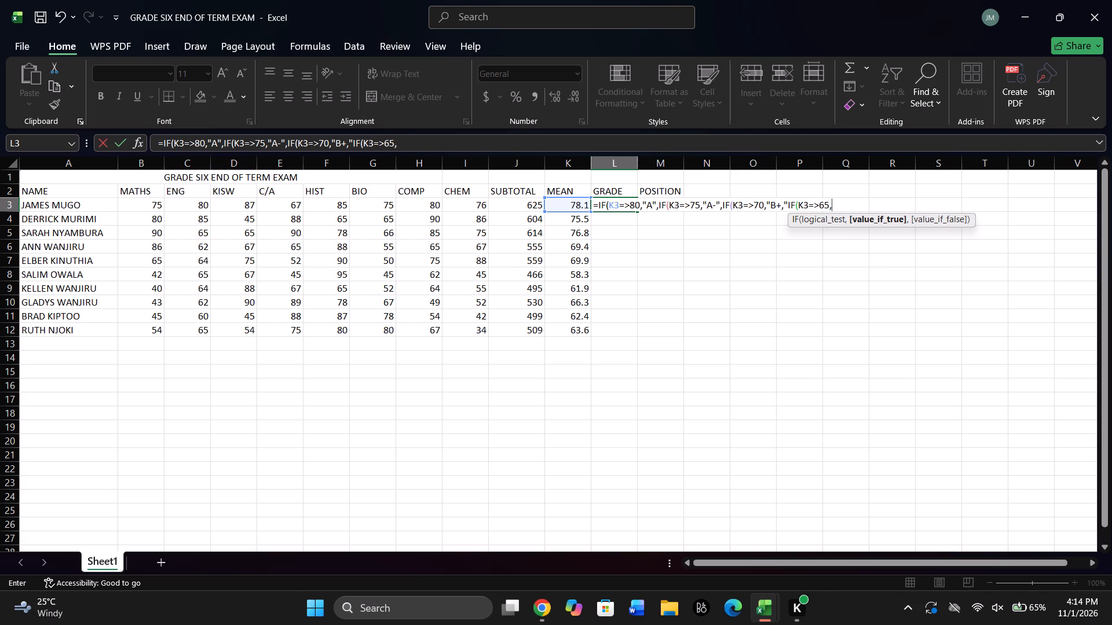
{"action": "key", "text": "shift+quotedbl"}
{"action": "key", "text": "b"}
{"action": "key", "text": "shift+colon"}
{"action": "key", "text": "BackSpace"}
{"action": "key", "text": "shift+quotedbl"}
{"action": "key", "text": "comma"}
Add a fifth nested condition, IF(K3=>60,"B-", to the L3 grade formula for the B- grade.
{"action": "type", "text": "IF"}
{"action": "key", "text": "shift+parenleft"}
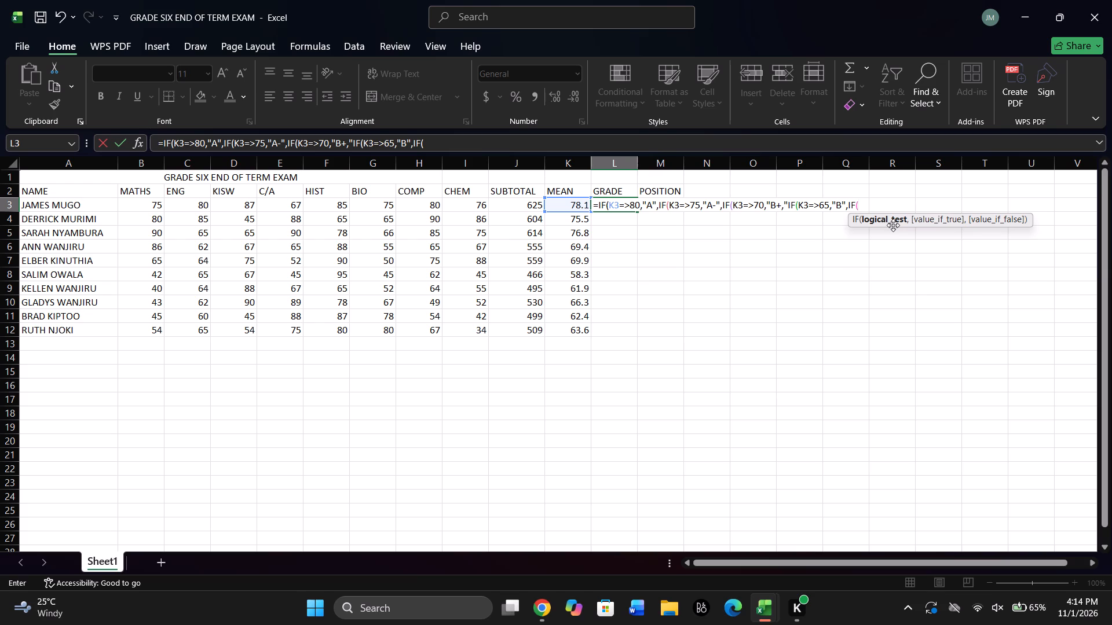
{"action": "type", "text": "K3"}
{"action": "key", "text": "comma"}
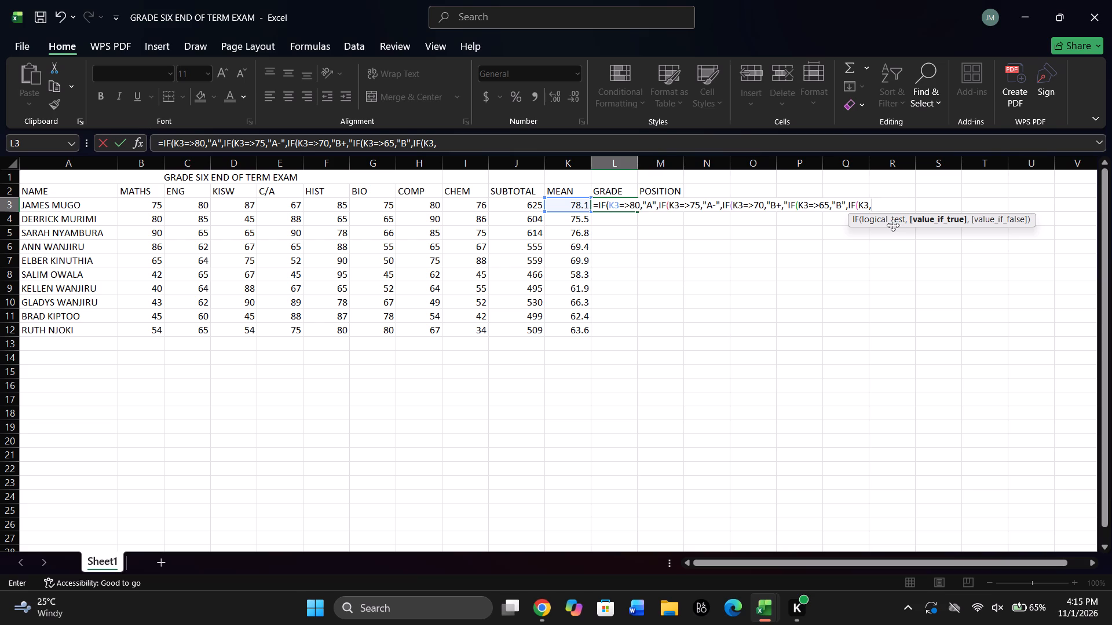
{"action": "key", "text": "BackSpace"}
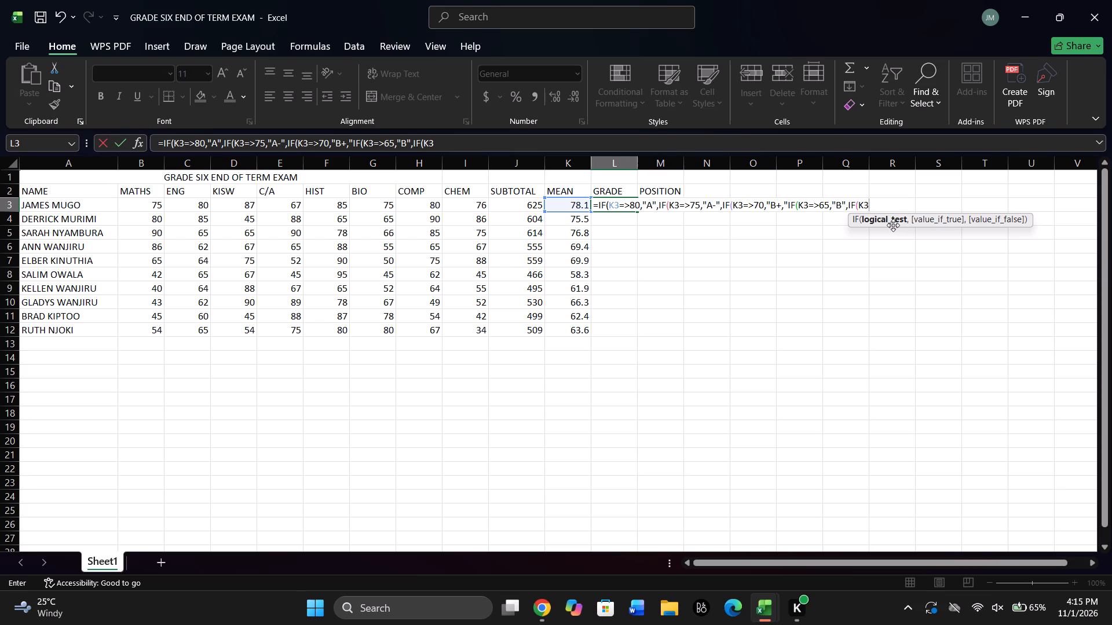
{"action": "key", "text": "equal"}
{"action": "key", "text": "shift+greater"}
{"action": "key", "text": "3"}
{"action": "key", "text": "BackSpace"}
{"action": "type", "text": "60"}
{"action": "key", "text": "comma"}
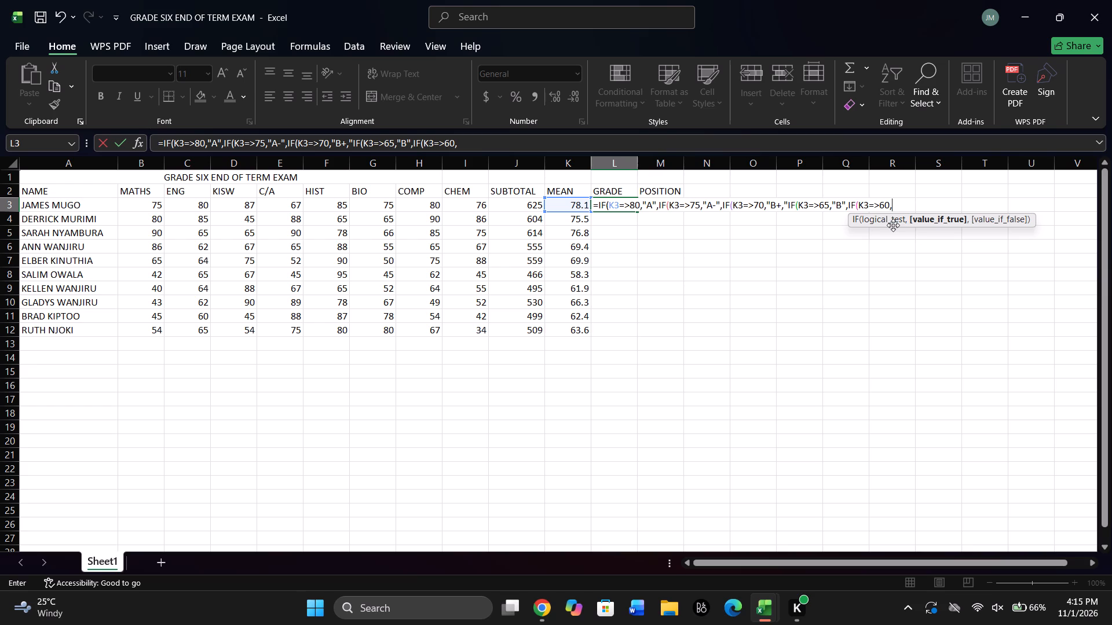
{"action": "key", "text": "shift+quotedbl"}
{"action": "type", "text": "B-"}
{"action": "key", "text": "shift+quotedbl"}
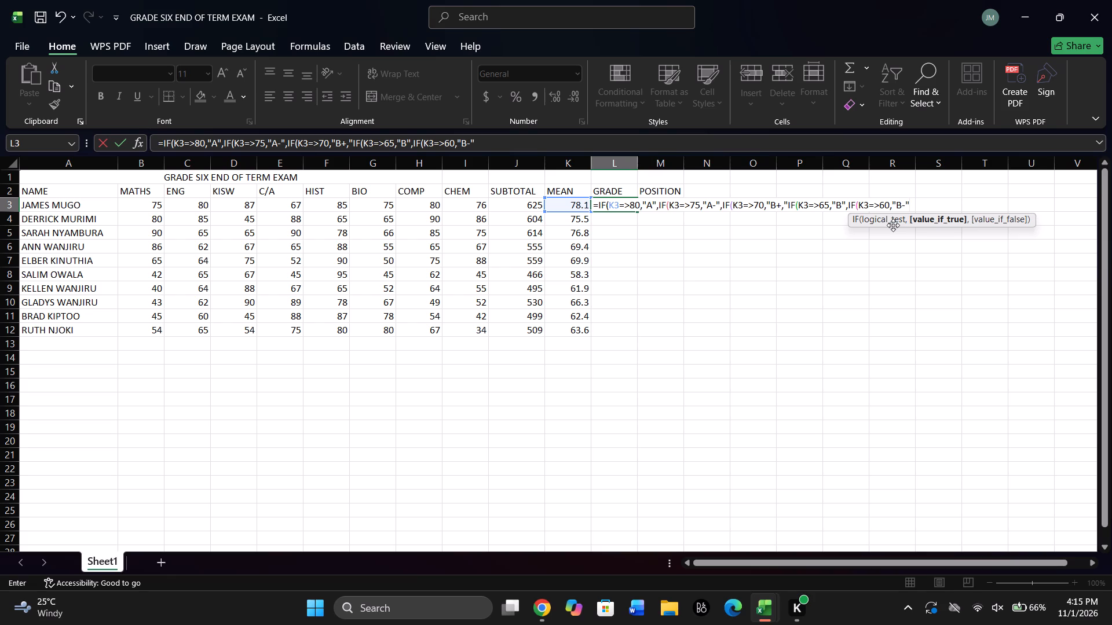
{"action": "key", "text": "comma"}
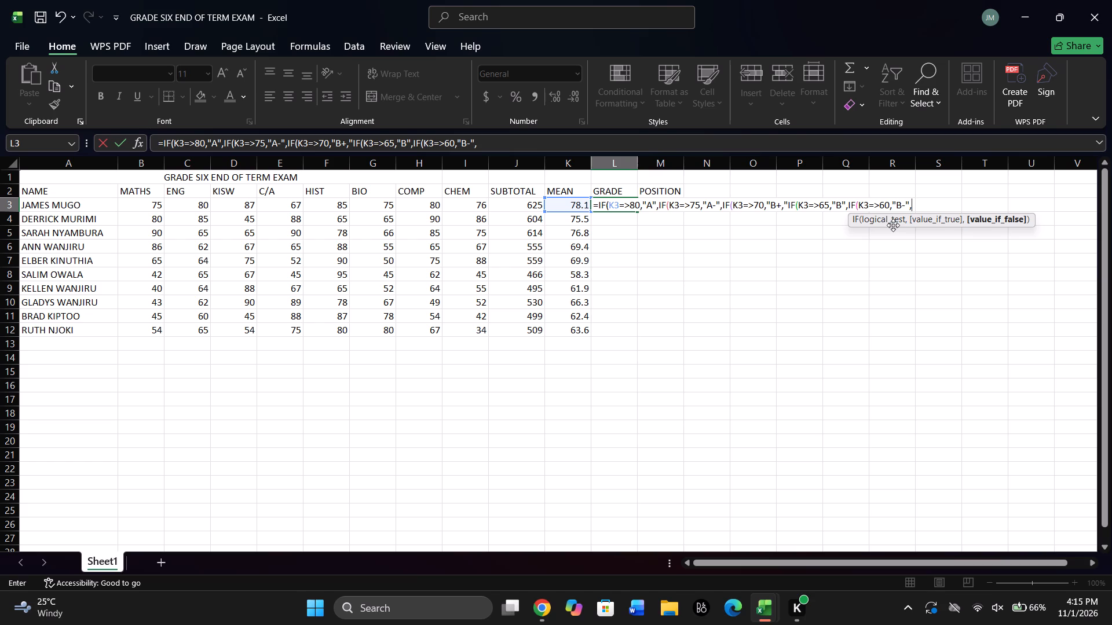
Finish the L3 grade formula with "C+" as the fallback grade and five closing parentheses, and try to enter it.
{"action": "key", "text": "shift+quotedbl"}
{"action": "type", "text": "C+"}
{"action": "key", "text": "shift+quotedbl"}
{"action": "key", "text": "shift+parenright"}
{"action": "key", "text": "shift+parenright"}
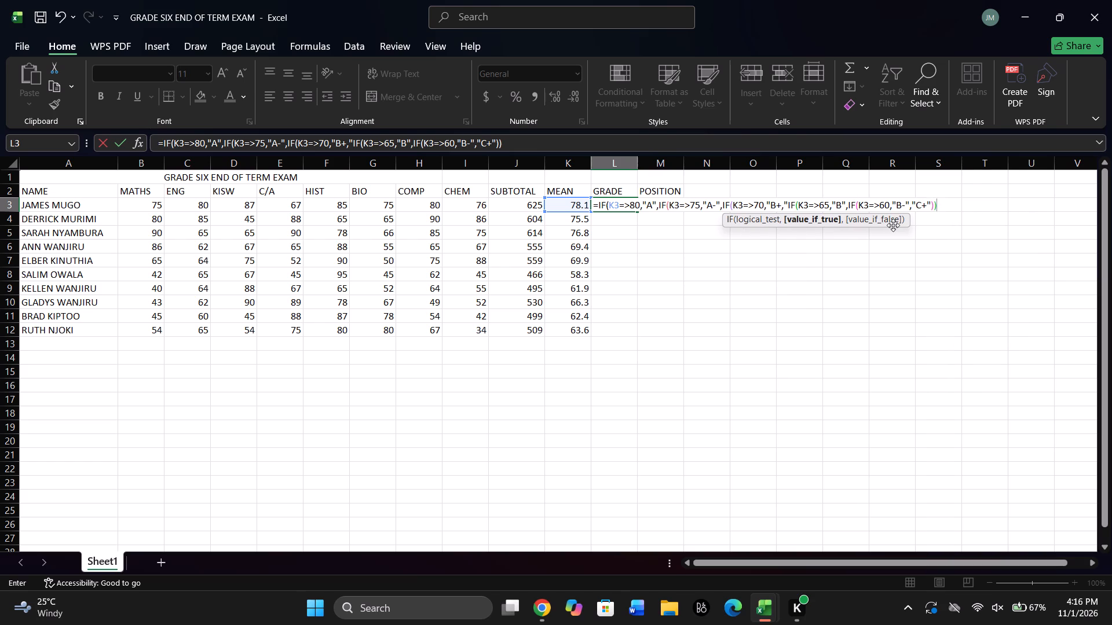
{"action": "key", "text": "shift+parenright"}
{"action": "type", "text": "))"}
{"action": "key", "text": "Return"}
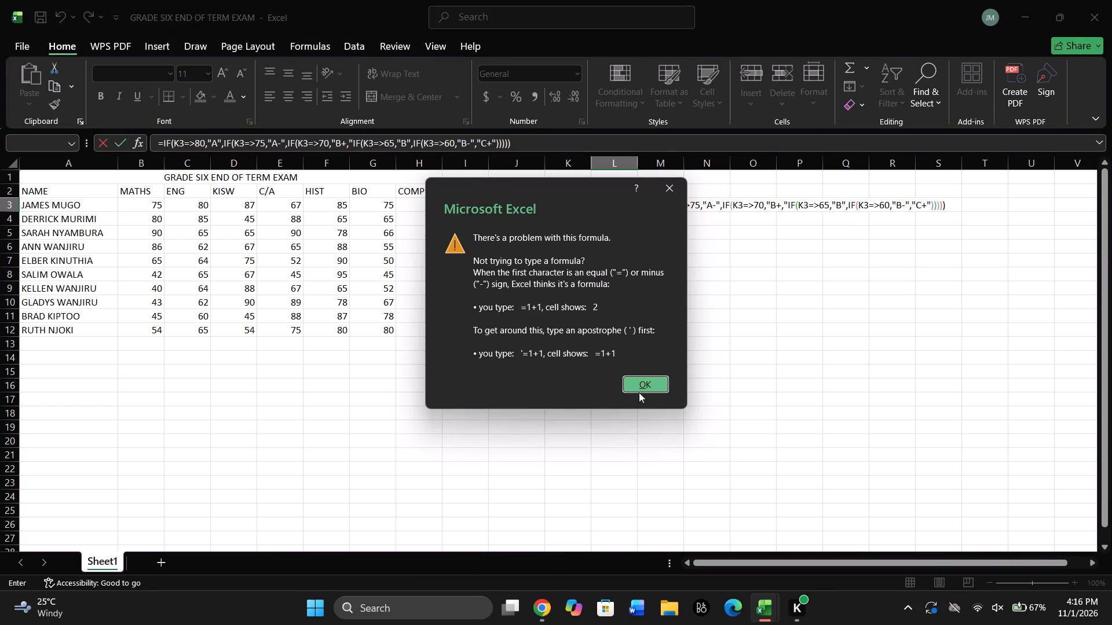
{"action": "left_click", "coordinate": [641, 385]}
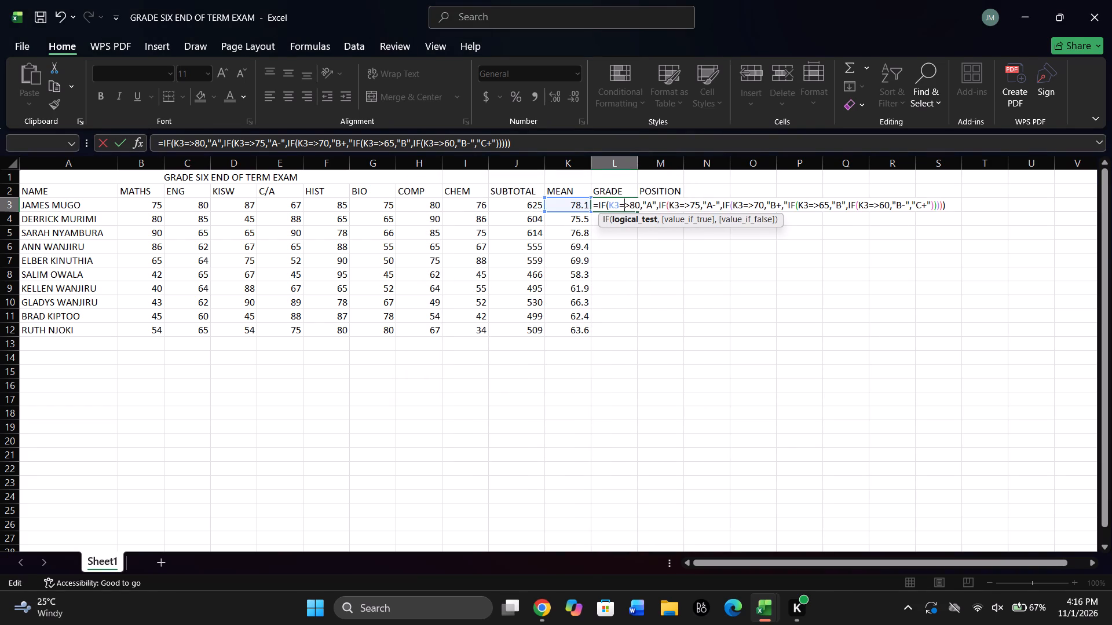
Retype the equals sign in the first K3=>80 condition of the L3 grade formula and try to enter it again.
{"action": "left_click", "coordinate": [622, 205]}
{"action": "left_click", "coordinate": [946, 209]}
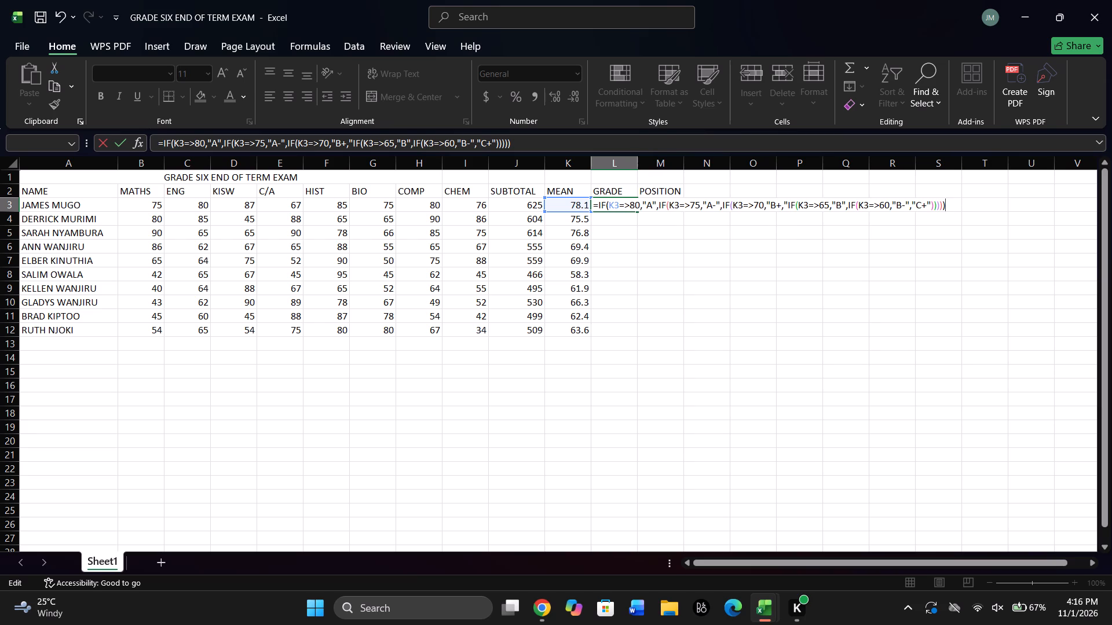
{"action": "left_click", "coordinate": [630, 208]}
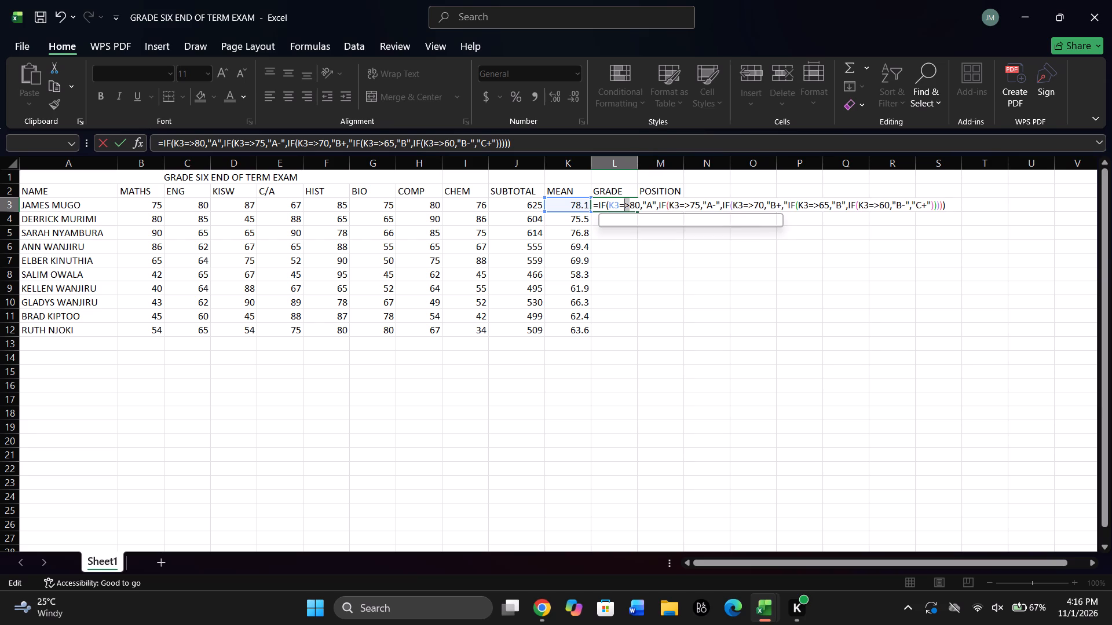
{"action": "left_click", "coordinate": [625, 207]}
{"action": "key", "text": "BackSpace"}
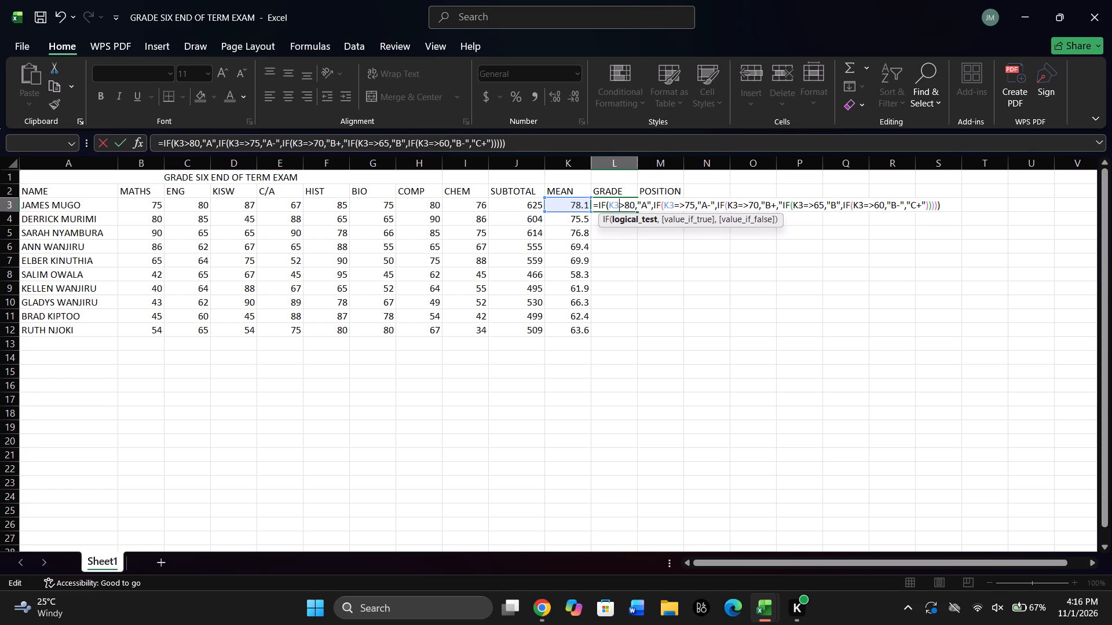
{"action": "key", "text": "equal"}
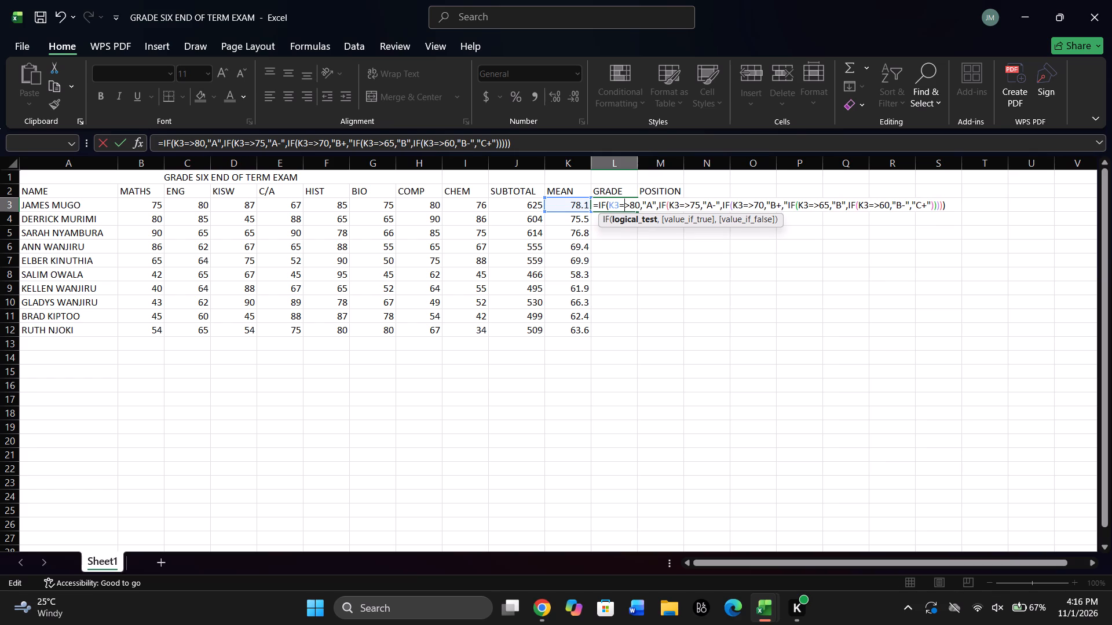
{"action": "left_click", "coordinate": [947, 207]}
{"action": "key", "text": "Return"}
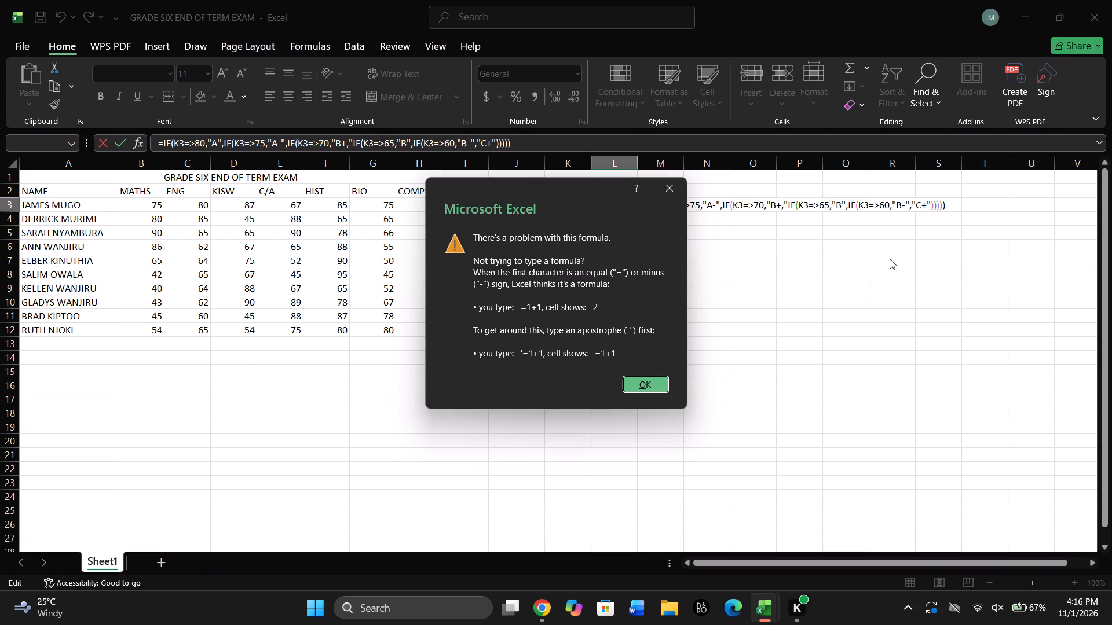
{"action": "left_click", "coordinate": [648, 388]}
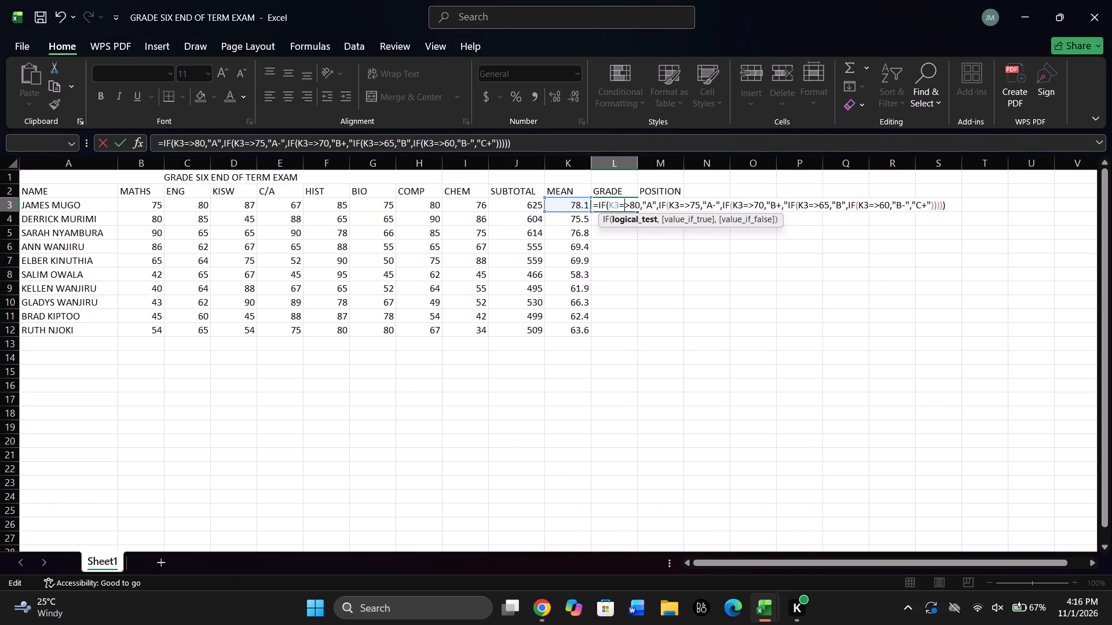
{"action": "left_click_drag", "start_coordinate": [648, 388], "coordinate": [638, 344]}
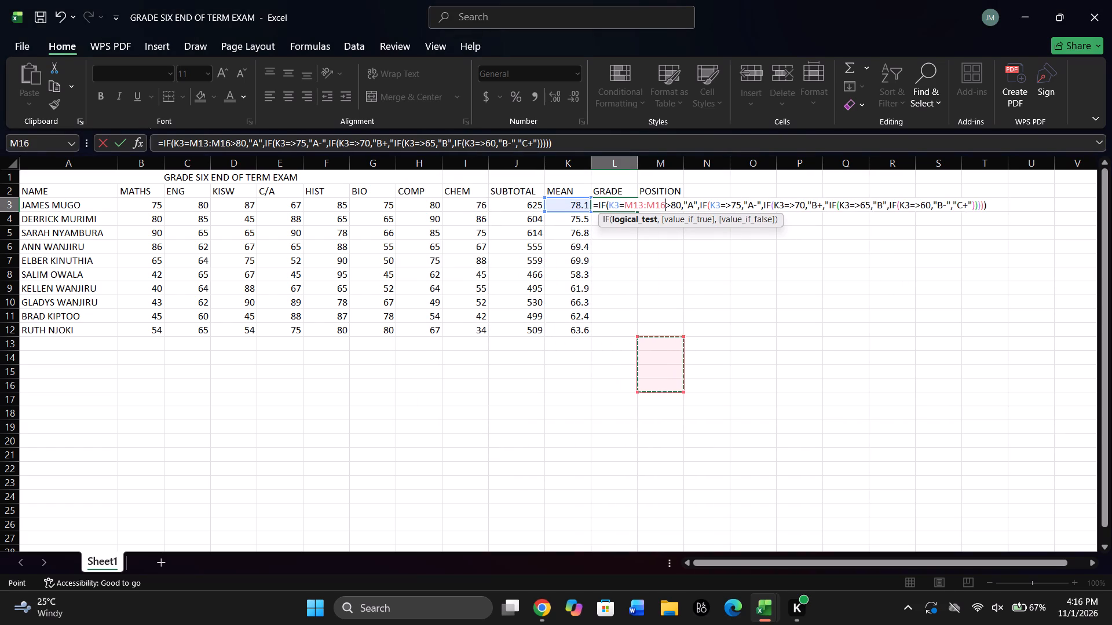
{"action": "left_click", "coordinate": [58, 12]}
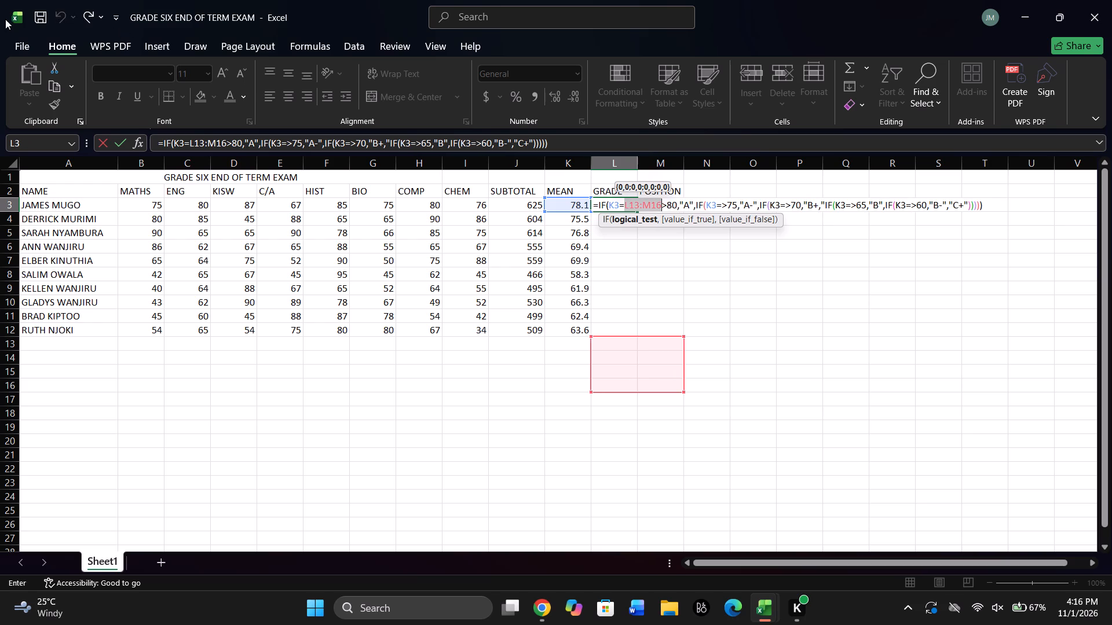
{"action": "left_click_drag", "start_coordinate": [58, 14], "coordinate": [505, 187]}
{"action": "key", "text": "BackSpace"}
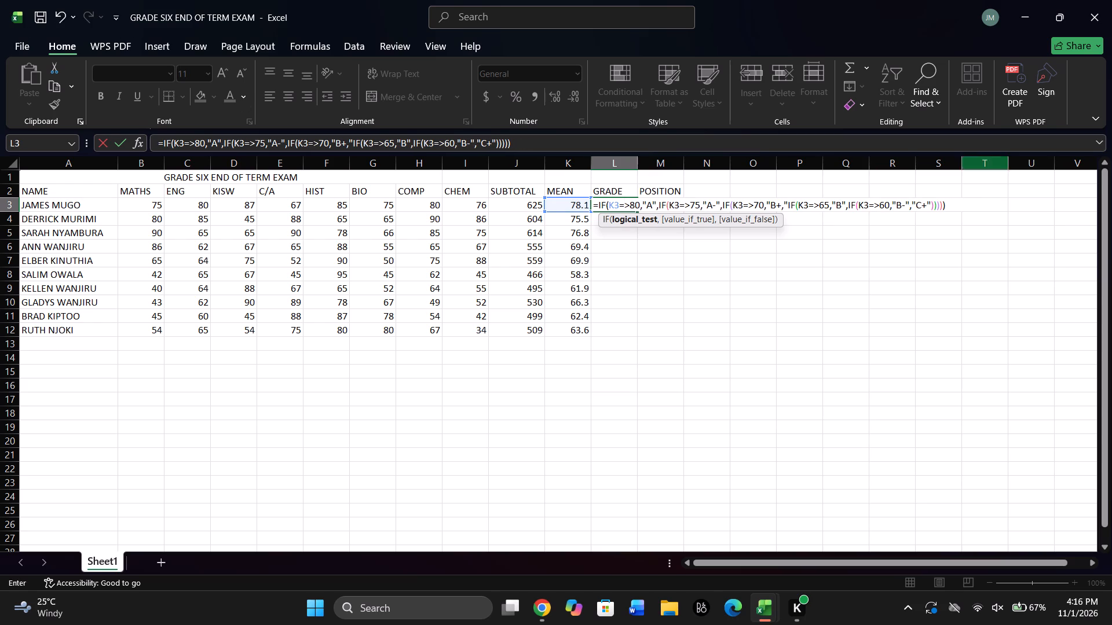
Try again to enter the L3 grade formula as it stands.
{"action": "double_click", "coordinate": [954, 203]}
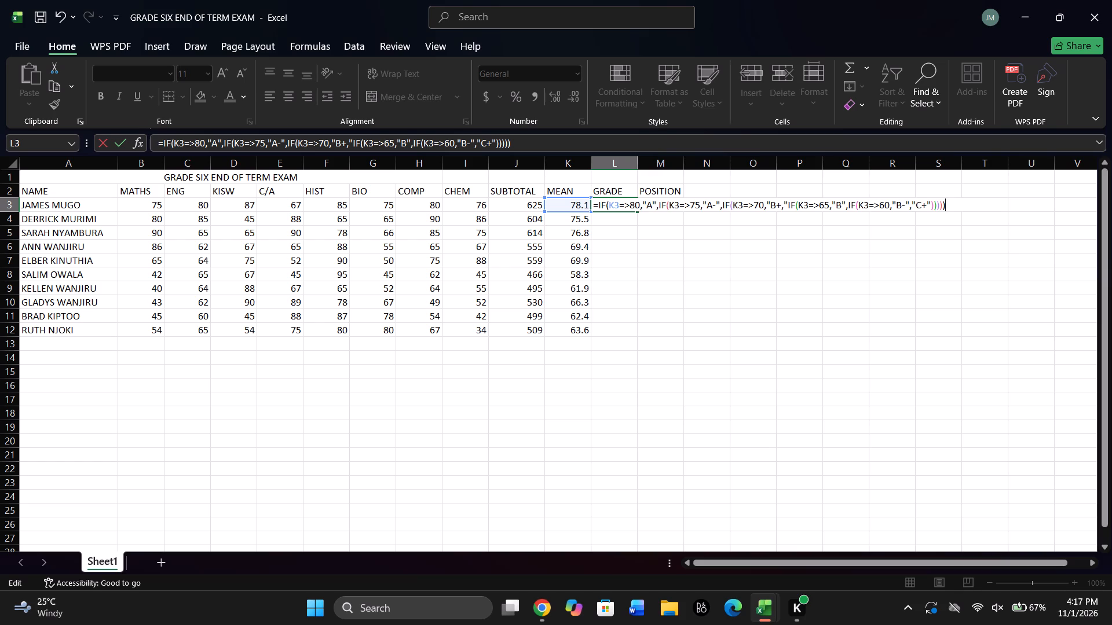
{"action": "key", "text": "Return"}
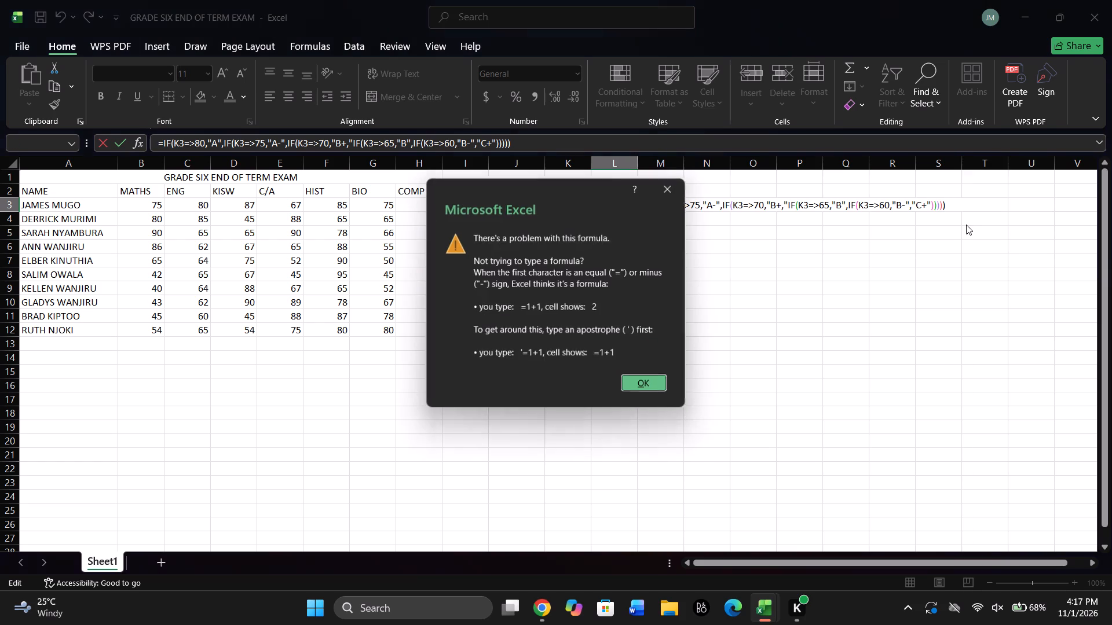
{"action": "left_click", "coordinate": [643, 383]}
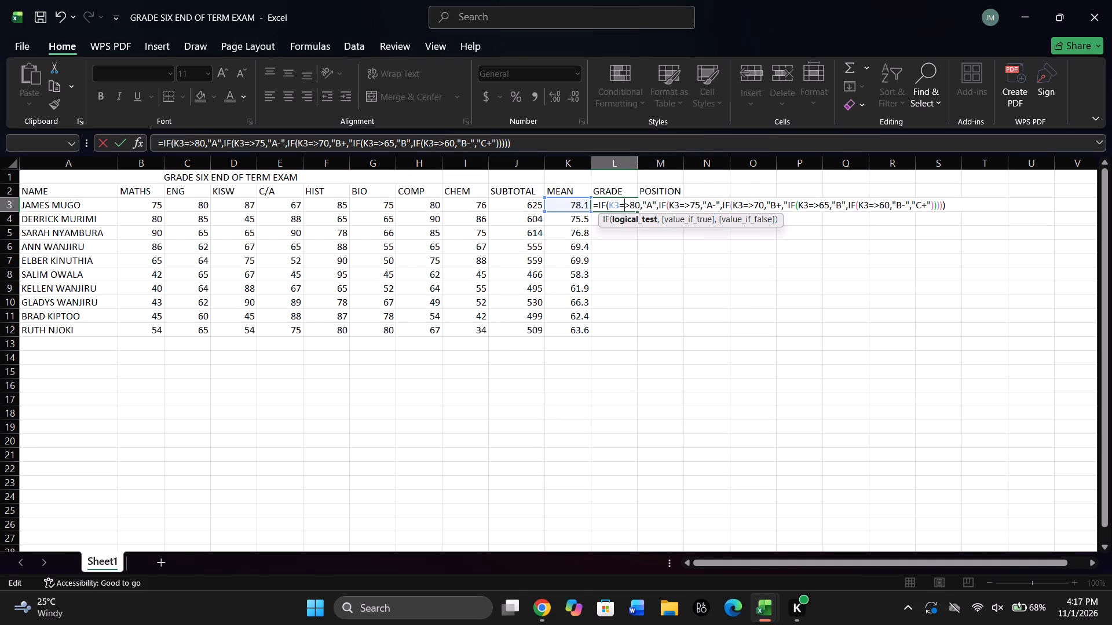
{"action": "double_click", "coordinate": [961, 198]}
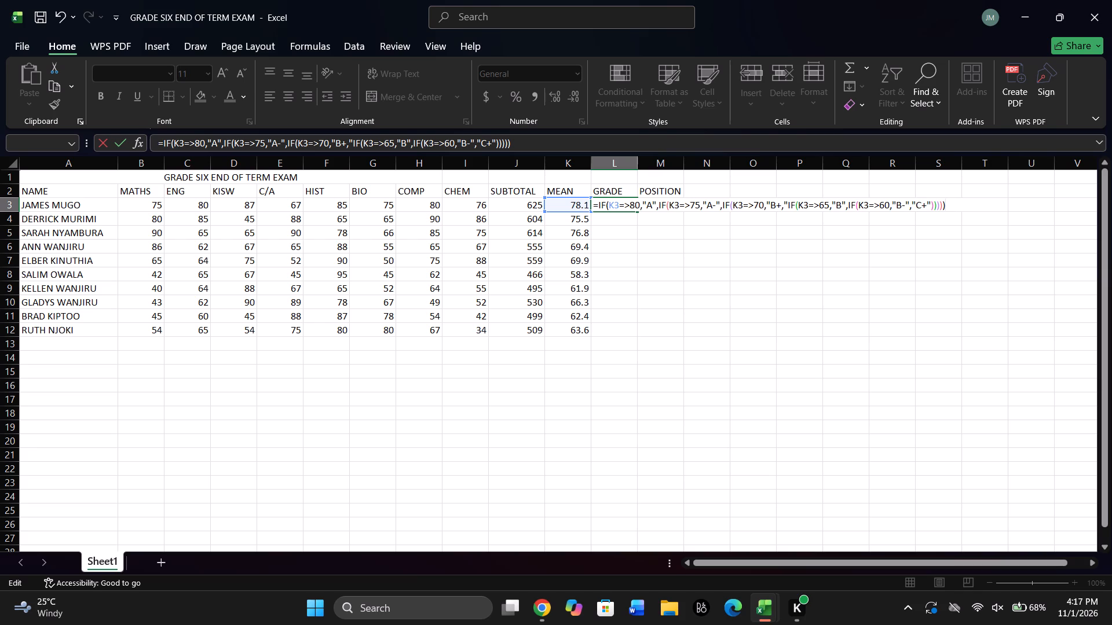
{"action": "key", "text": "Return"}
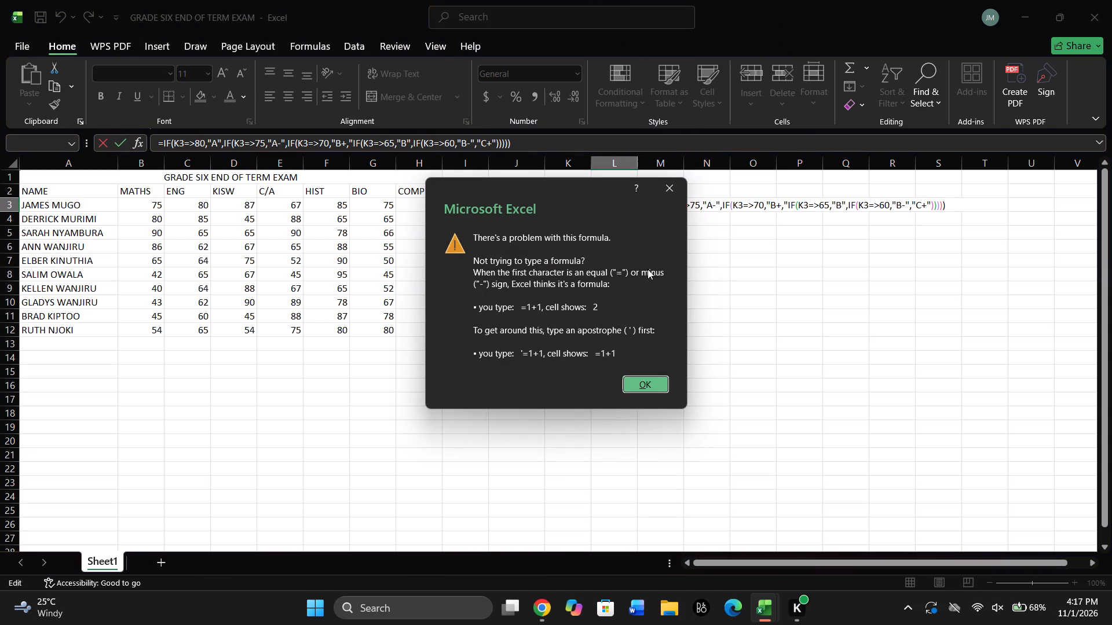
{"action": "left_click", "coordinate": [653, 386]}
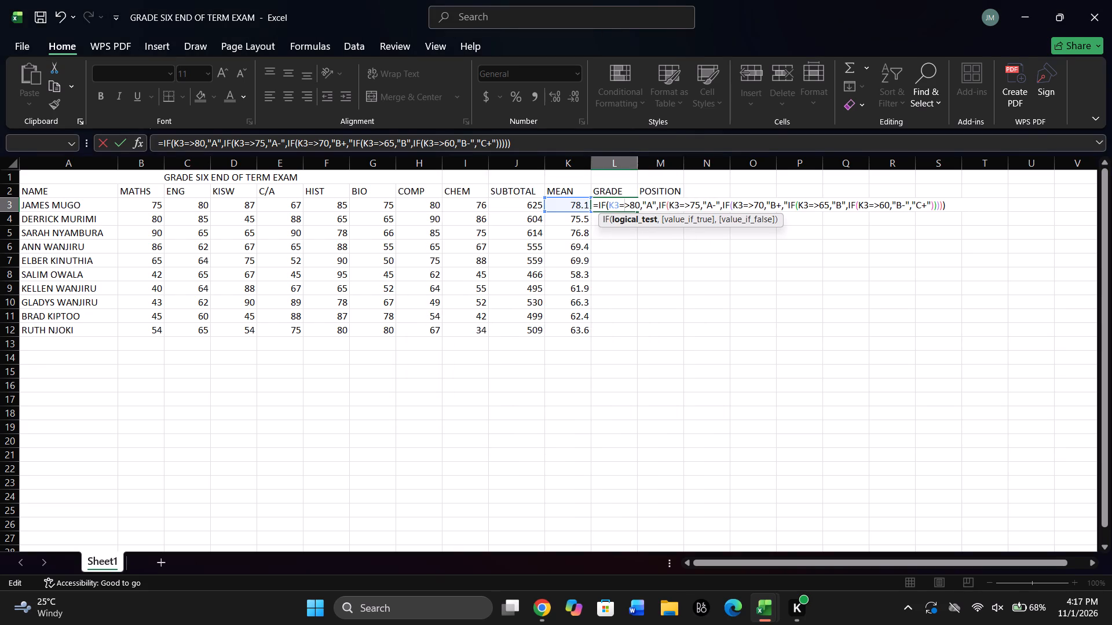
Delete the nested IF conditions from the L3 grade formula back to the initial equals sign.
{"action": "left_click", "coordinate": [649, 221]}
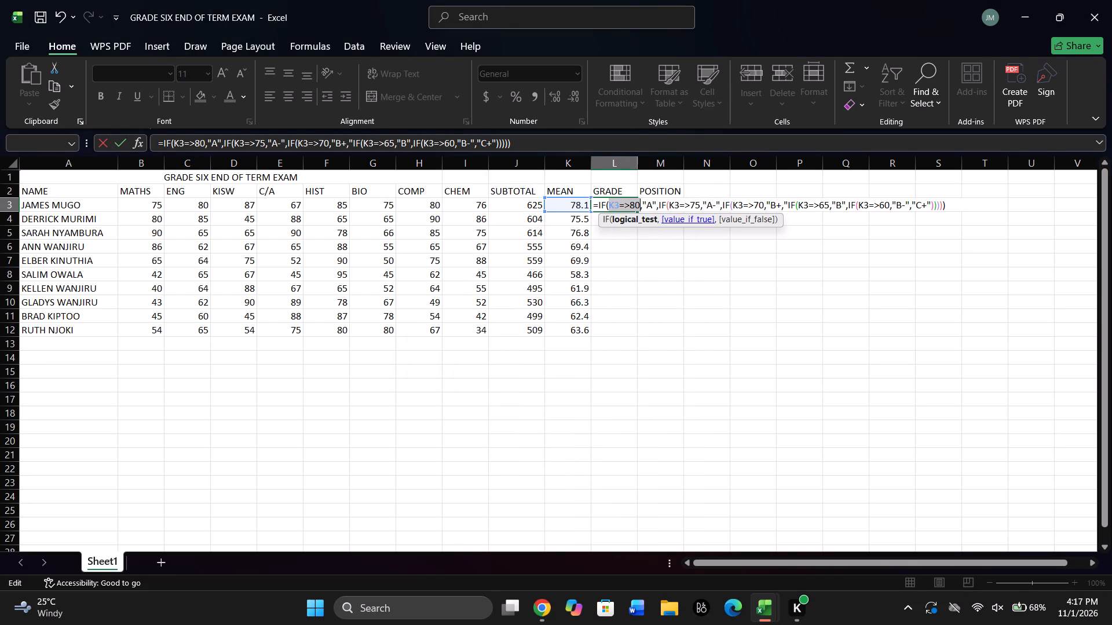
{"action": "left_click", "coordinate": [688, 218]}
{"action": "left_click", "coordinate": [951, 204]}
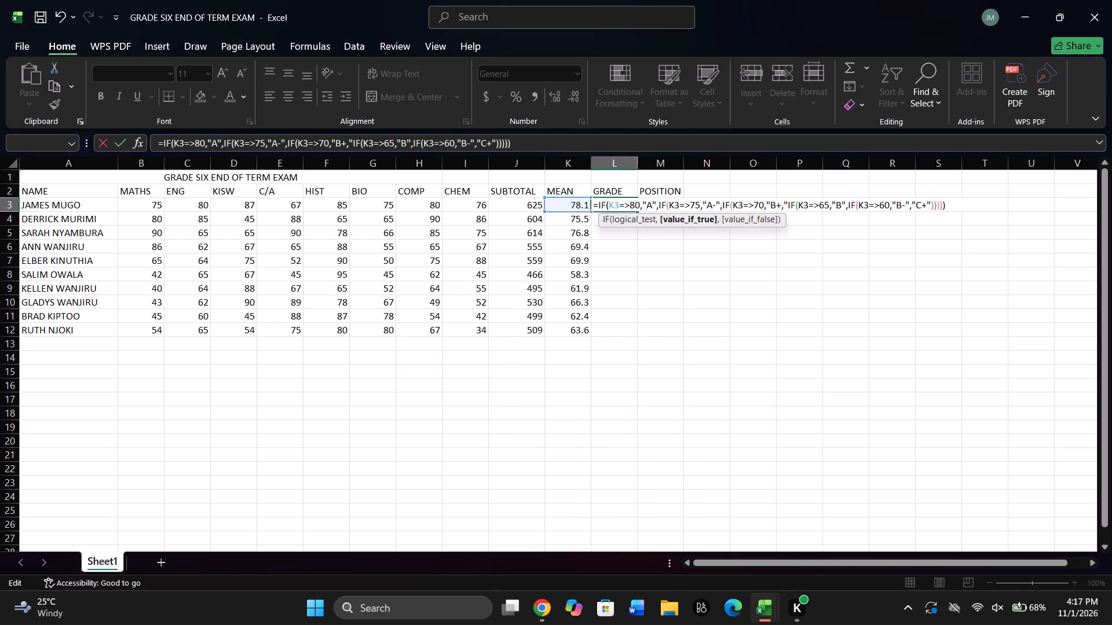
{"action": "key", "text": "BackSpace"}
{"action": "key", "text": "BackSpace"}
{"action": "key", "text": "BackSpace"}
{"action": "key", "text": "BackSpace"}
{"action": "key", "text": "BackSpace"}
{"action": "key", "text": "BackSpace"}
{"action": "key", "text": "BackSpace"}
{"action": "key", "text": "BackSpace"}
{"action": "key", "text": "BackSpace"}
{"action": "key", "text": "BackSpace"}
{"action": "key", "text": "BackSpace"}
{"action": "key", "text": "BackSpace"}
{"action": "key", "text": "BackSpace"}
{"action": "key", "text": "BackSpace"}
{"action": "key", "text": "BackSpace"}
{"action": "key", "text": "BackSpace"}
{"action": "key", "text": "BackSpace"}
{"action": "key", "text": "BackSpace"}
{"action": "key", "text": "BackSpace"}
{"action": "key", "text": "BackSpace"}
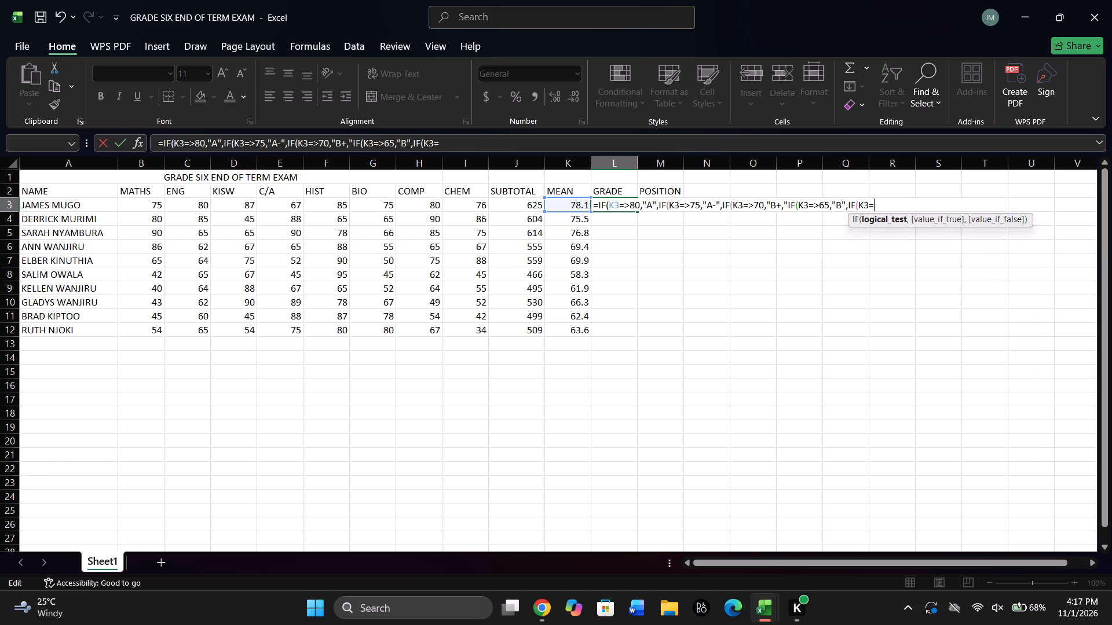
{"action": "key", "text": "BackSpace"}
{"action": "key", "text": "BackSpace"}
{"action": "key", "text": "BackSpace"}
{"action": "key", "text": "BackSpace"}
{"action": "key", "text": "BackSpace"}
{"action": "key", "text": "BackSpace"}
{"action": "key", "text": "BackSpace"}
{"action": "key", "text": "BackSpace"}
{"action": "key", "text": "BackSpace"}
{"action": "key", "text": "BackSpace"}
{"action": "key", "text": "BackSpace"}
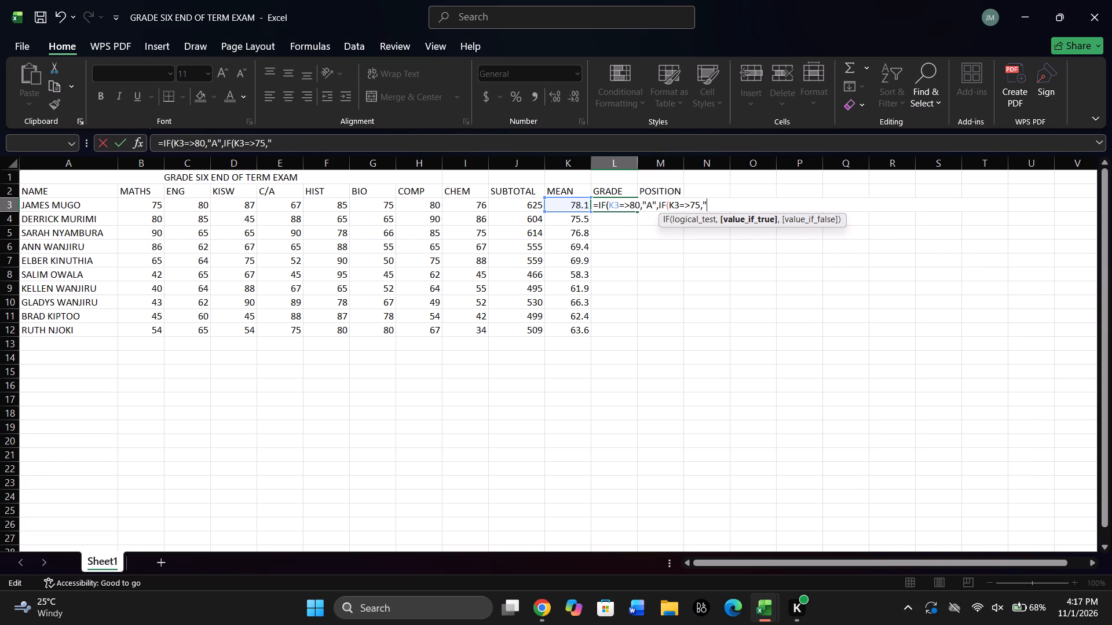
{"action": "key", "text": "BackSpace"}
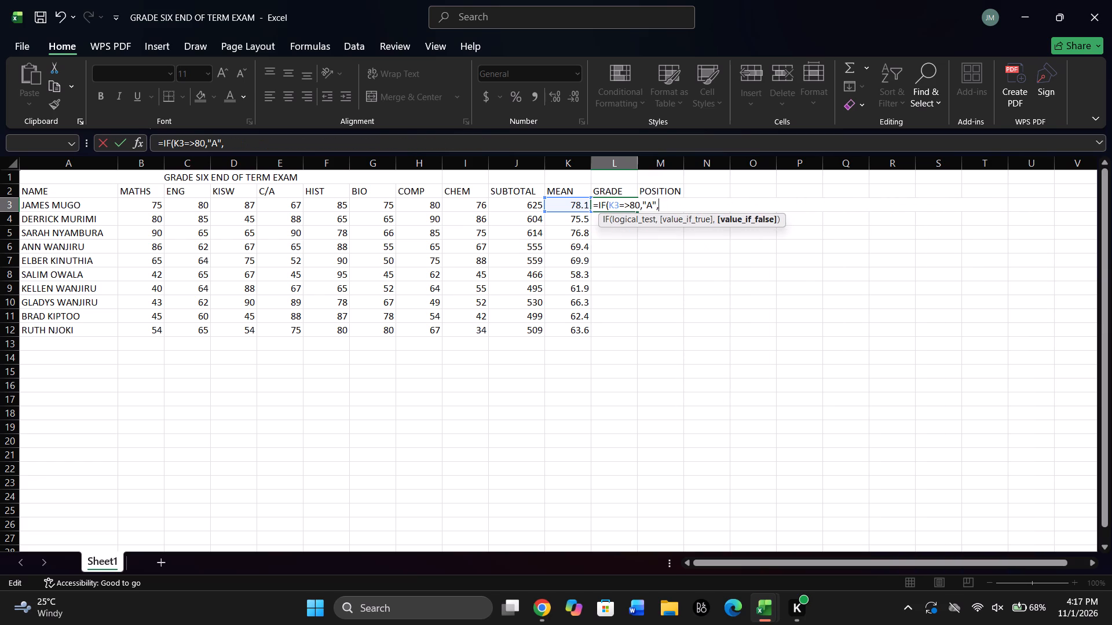
{"action": "key", "text": "BackSpace"}
{"action": "key", "text": "BackSpace"}
{"action": "key", "text": "BackSpace"}
{"action": "key", "text": "BackSpace"}
{"action": "key", "text": "BackSpace"}
{"action": "key", "text": "BackSpace"}
{"action": "key", "text": "BackSpace"}
{"action": "key", "text": "BackSpace"}
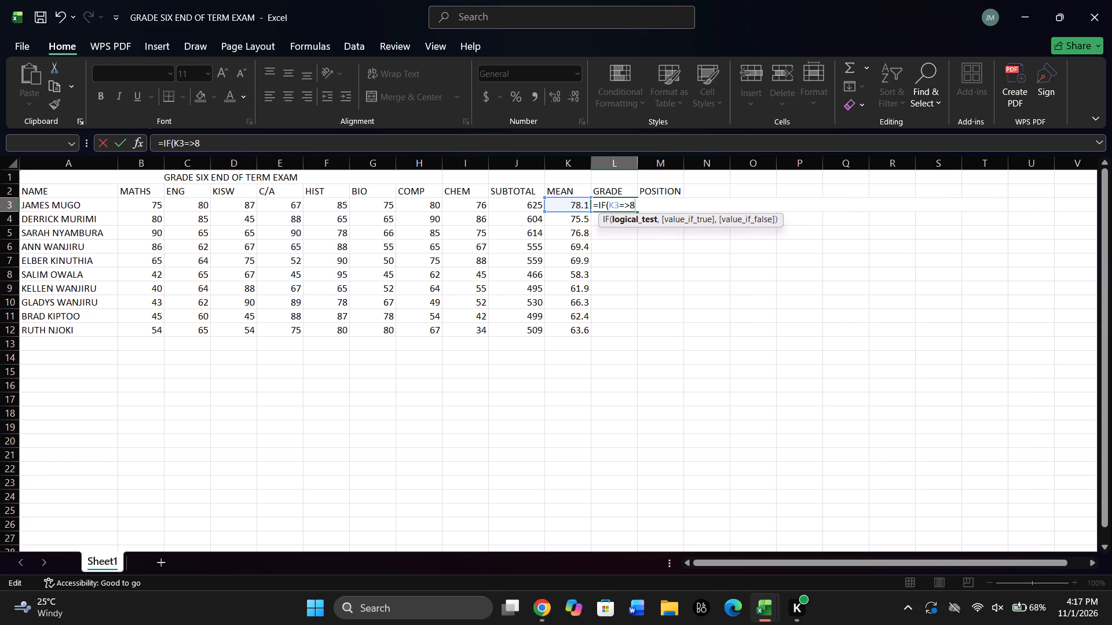
{"action": "key", "text": "BackSpace"}
{"action": "key", "text": "BackSpace"}
{"action": "key", "text": "BackSpace"}
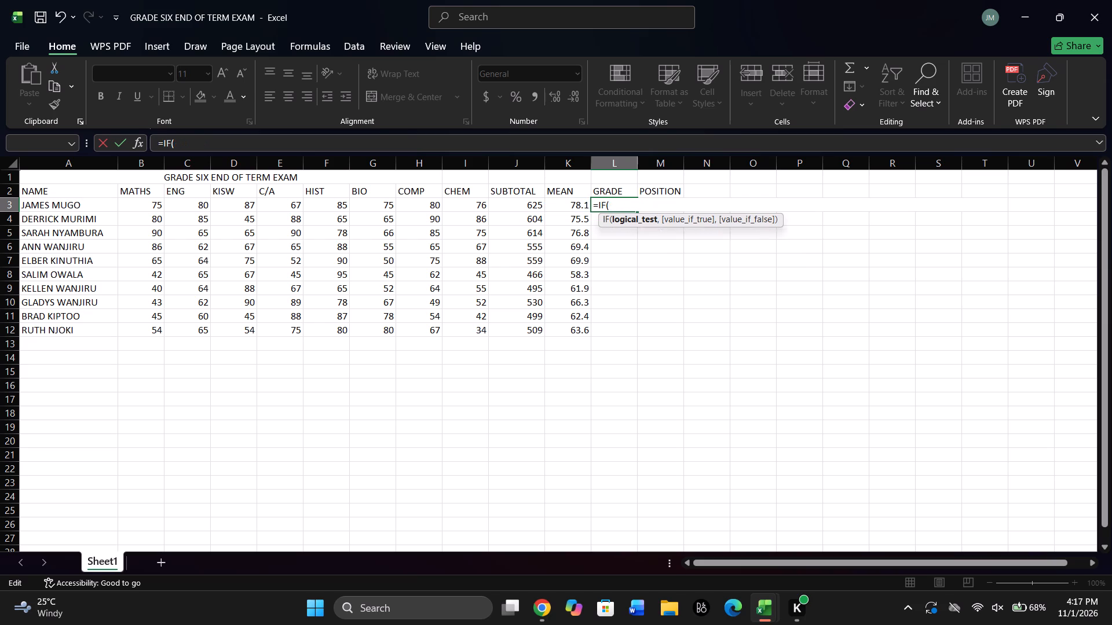
{"action": "key", "text": "BackSpace"}
{"action": "key", "text": "BackSpace"}
{"action": "key", "text": "BackSpace"}
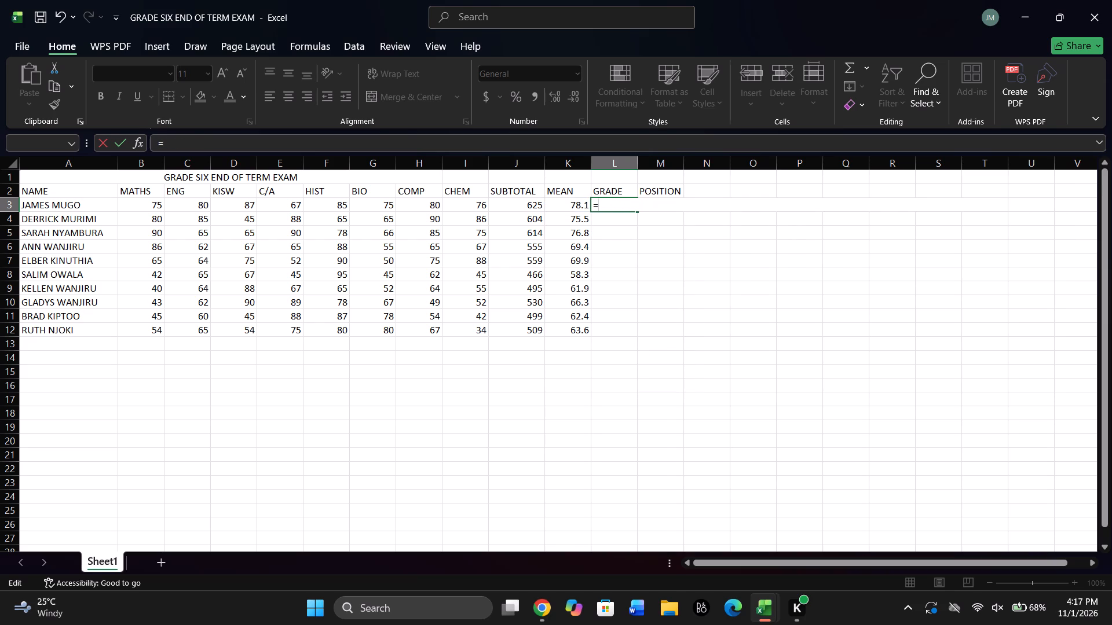
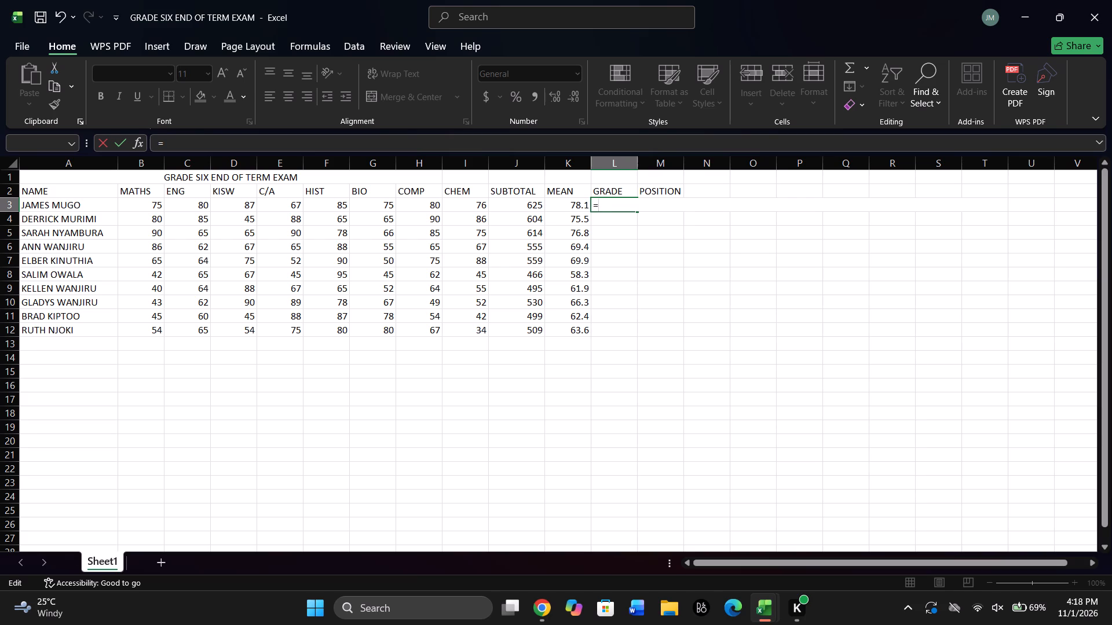
Restart the L3 grade formula after the equals sign with an IF function that references K3, followed by a comma.
{"action": "type", "text": "IF"}
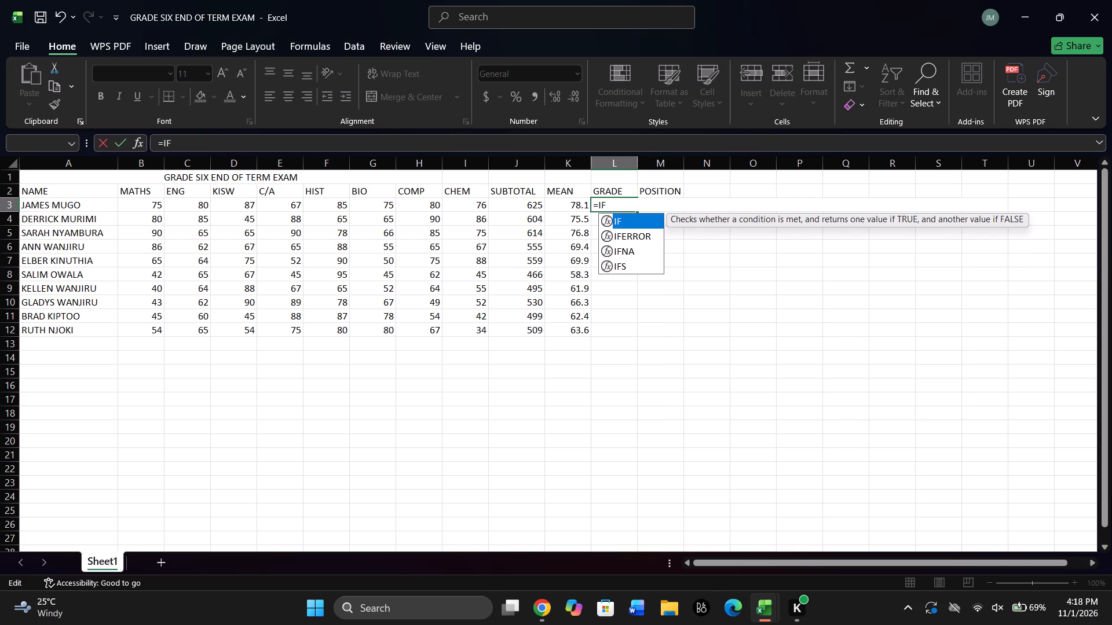
{"action": "key", "text": "shift+parenleft"}
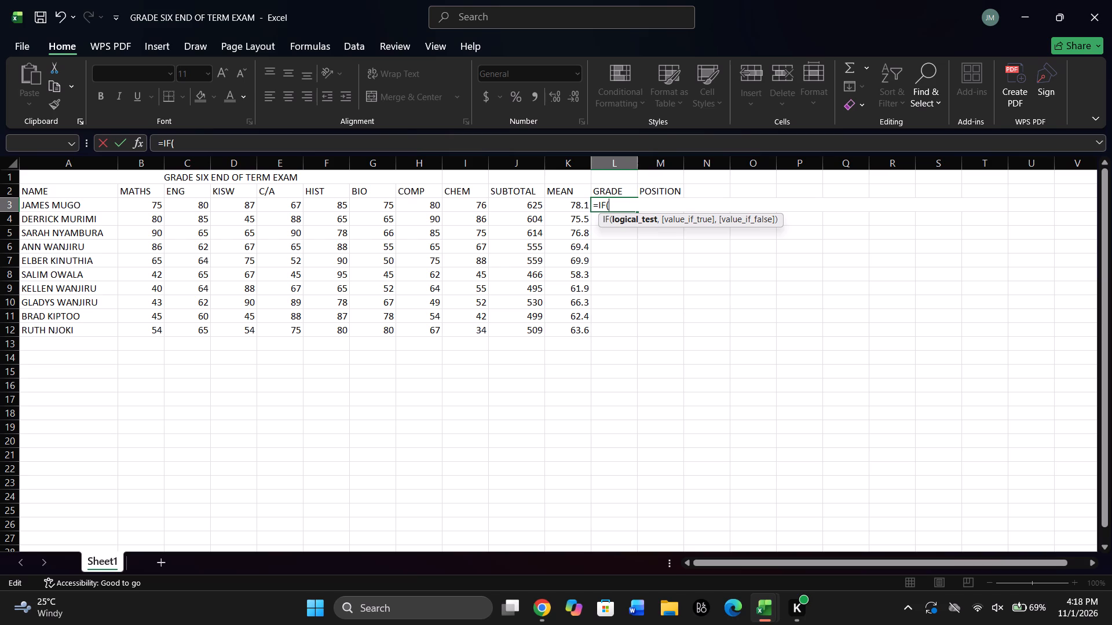
{"action": "left_click", "coordinate": [572, 209]}
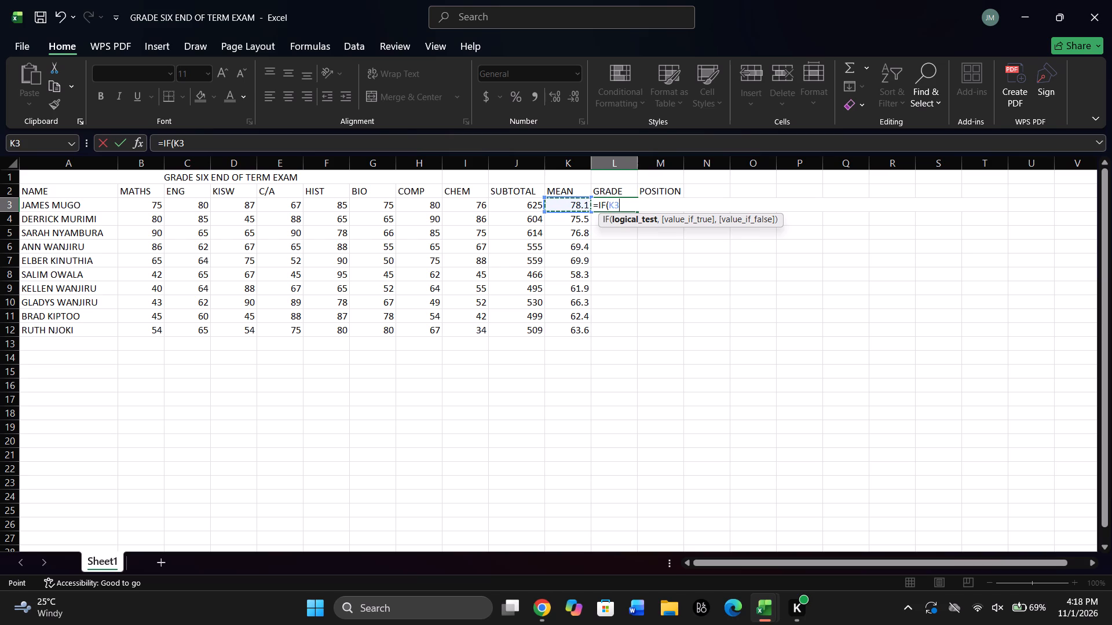
{"action": "key", "text": "comma"}
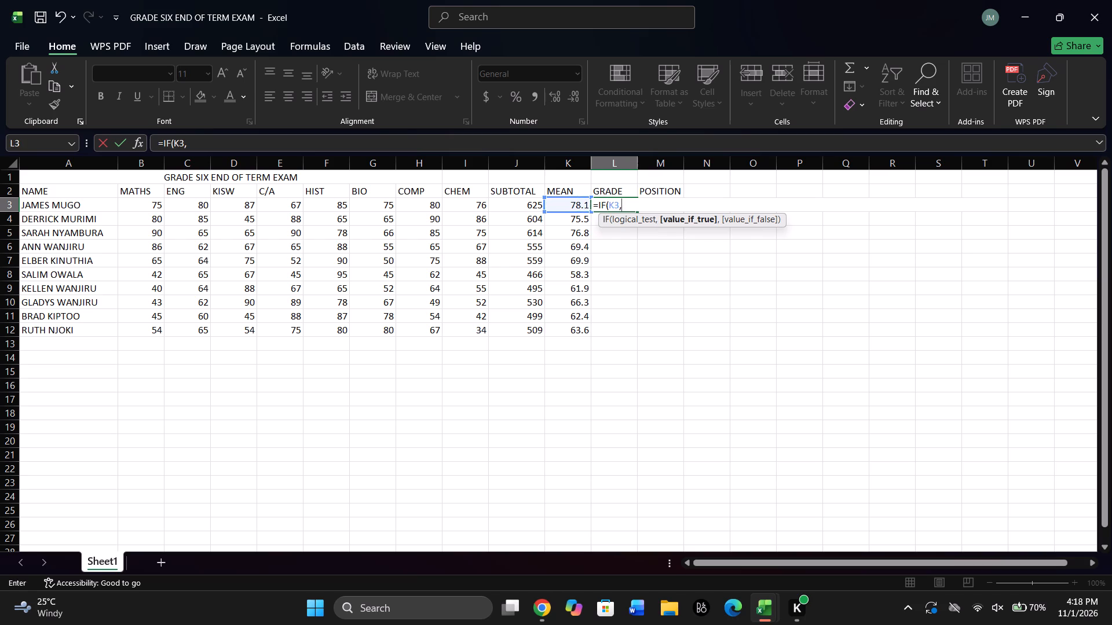
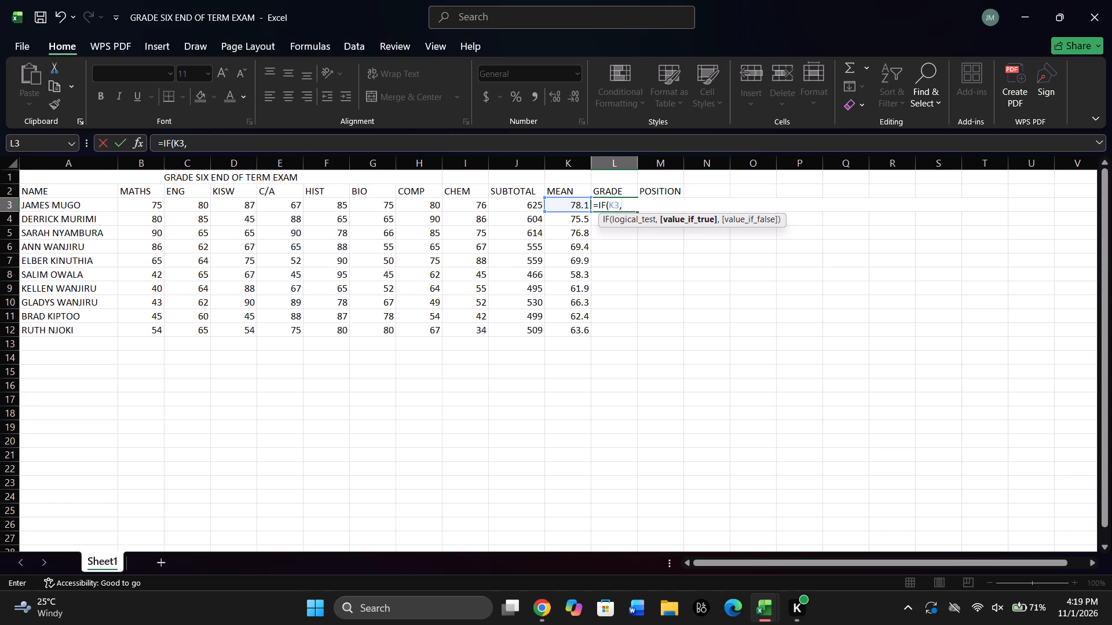
Replace the comma after K3 in the L3 grade formula with the condition =>80 and the result "A", followed by a comma.
{"action": "key", "text": "BackSpace"}
{"action": "key", "text": "equal"}
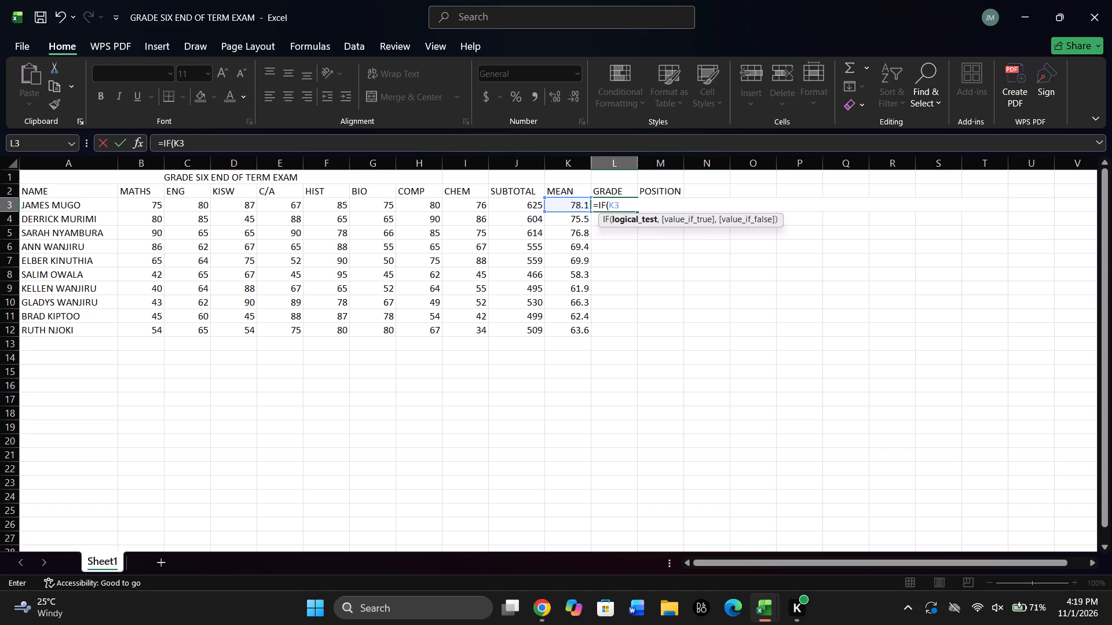
{"action": "key", "text": "shift+less"}
{"action": "key", "text": "BackSpace"}
{"action": "key", "text": "shift+greater"}
{"action": "type", "text": "80"}
{"action": "key", "text": "period"}
{"action": "key", "text": "BackSpace"}
{"action": "key", "text": "comma"}
{"action": "key", "text": "shift+quotedbl"}
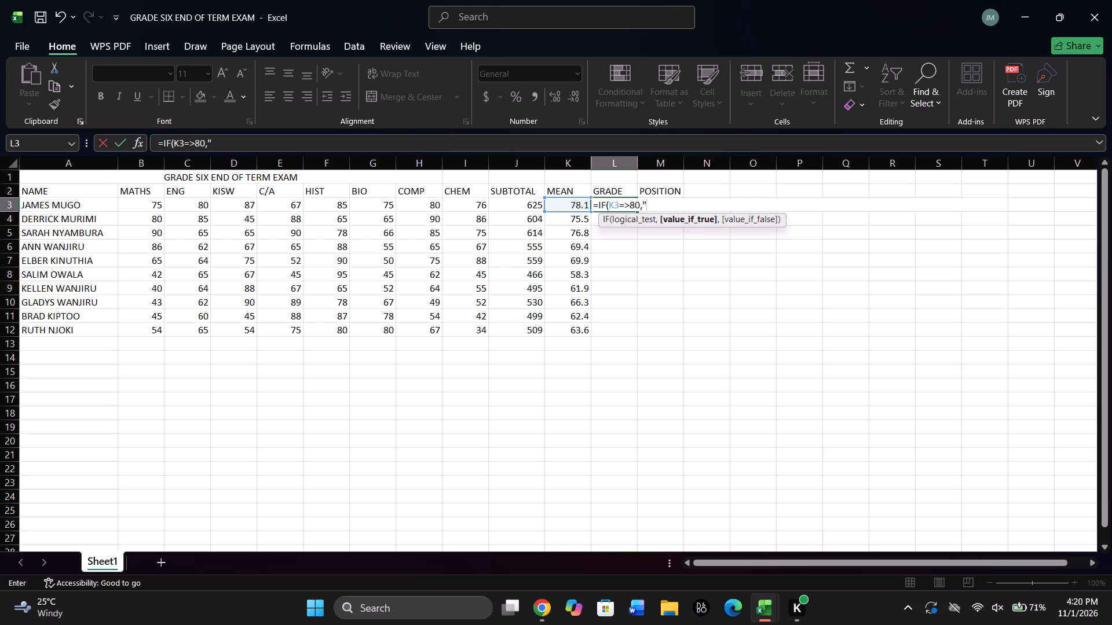
{"action": "key", "text": "a"}
{"action": "key", "text": "shift+quotedbl"}
{"action": "key", "text": "comma"}
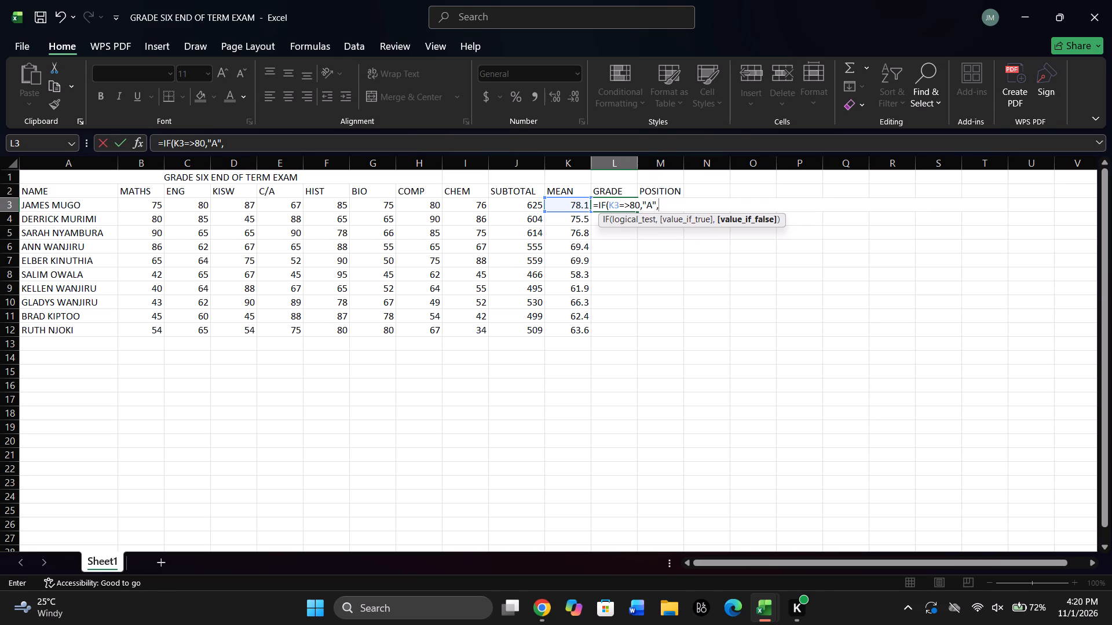
Add a nested IF to the L3 grade formula testing K3=>75 with the result "A-", followed by a comma.
{"action": "type", "text": "IF"}
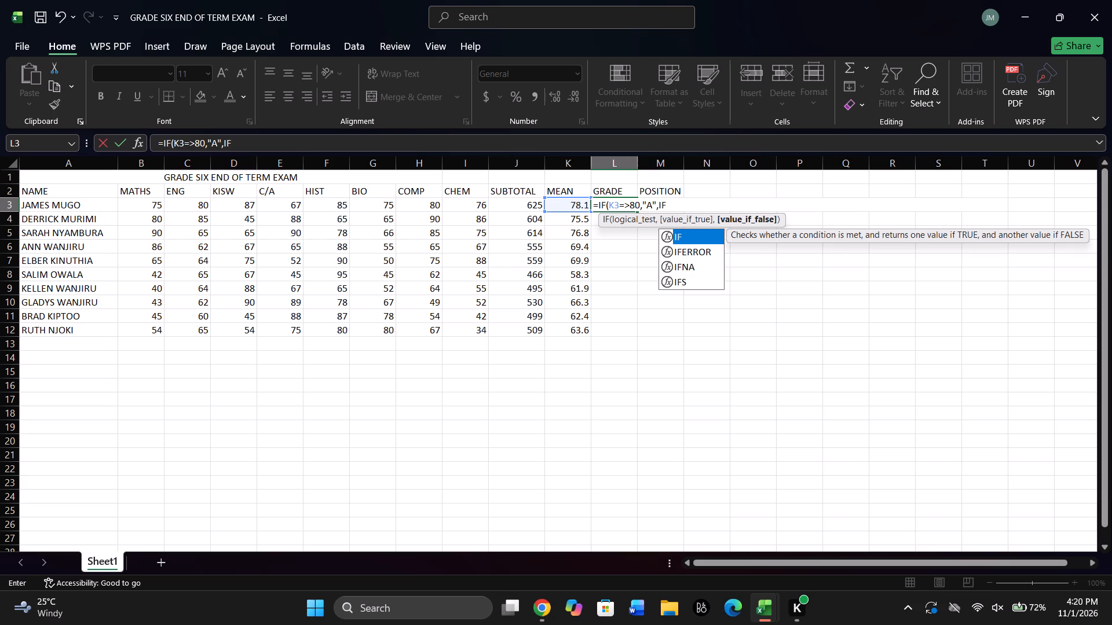
{"action": "key", "text": "shift+parenleft"}
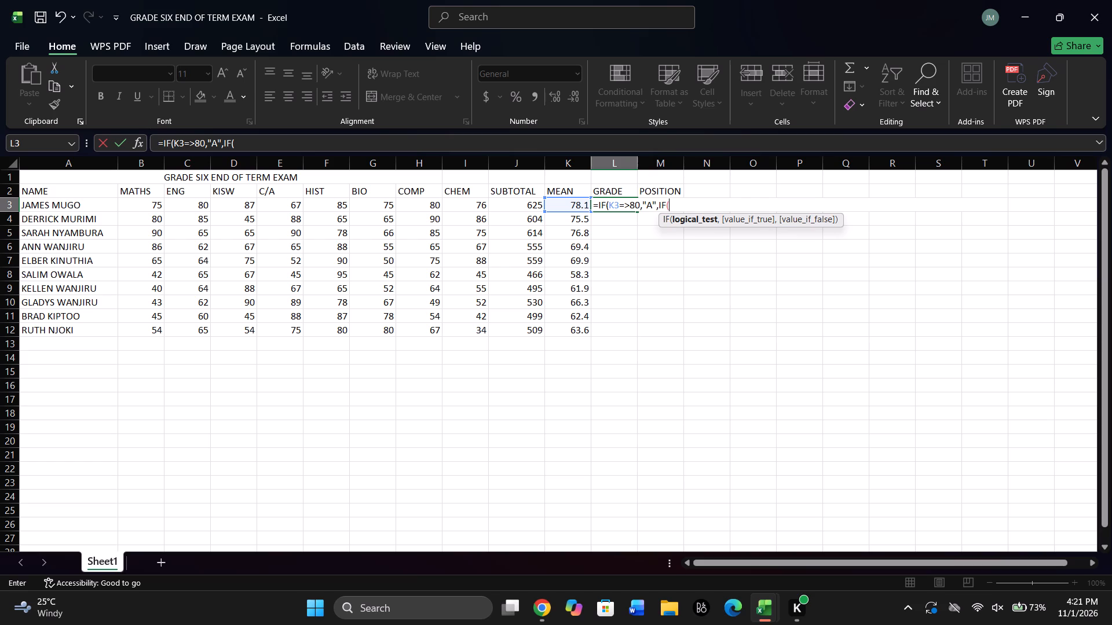
{"action": "type", "text": "K3"}
{"action": "key", "text": "minus"}
{"action": "key", "text": "BackSpace"}
{"action": "key", "text": "equal"}
{"action": "key", "text": "shift+greater"}
{"action": "key", "text": "7"}
{"action": "key", "text": "5"}
{"action": "key", "text": "comma"}
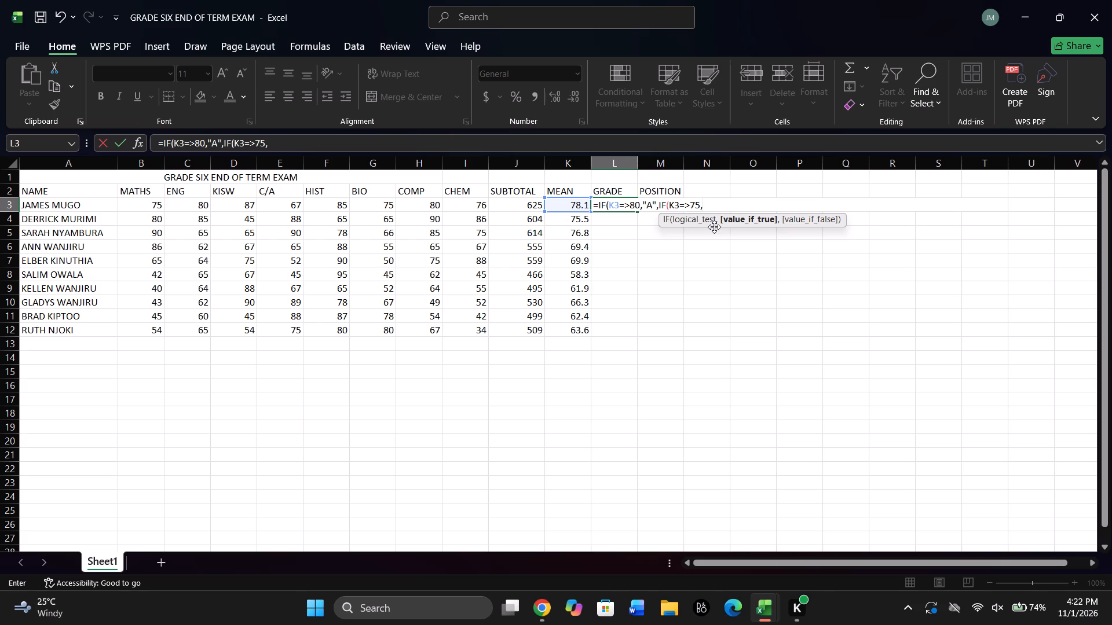
{"action": "key", "text": "shift+colon"}
{"action": "key", "text": "BackSpace"}
{"action": "key", "text": "shift+quotedbl"}
{"action": "key", "text": "a"}
{"action": "key", "text": "minus"}
{"action": "key", "text": "shift+quotedbl"}
{"action": "key", "text": "comma"}
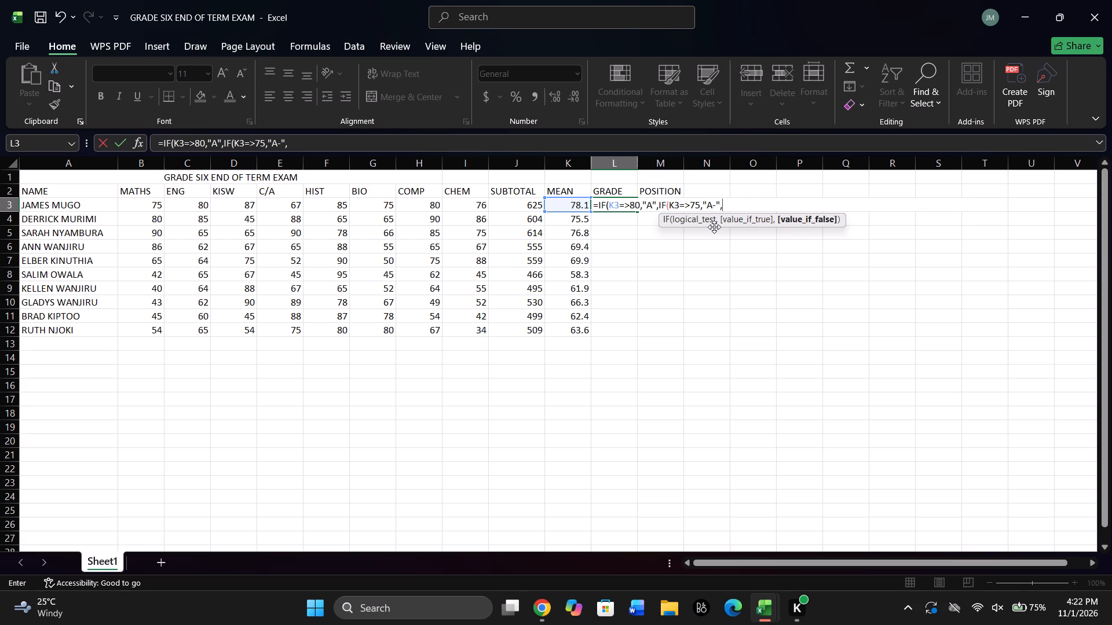
Add a third nested IF to the L3 grade formula testing K3=>70 with the result "B+".
{"action": "type", "text": "IF"}
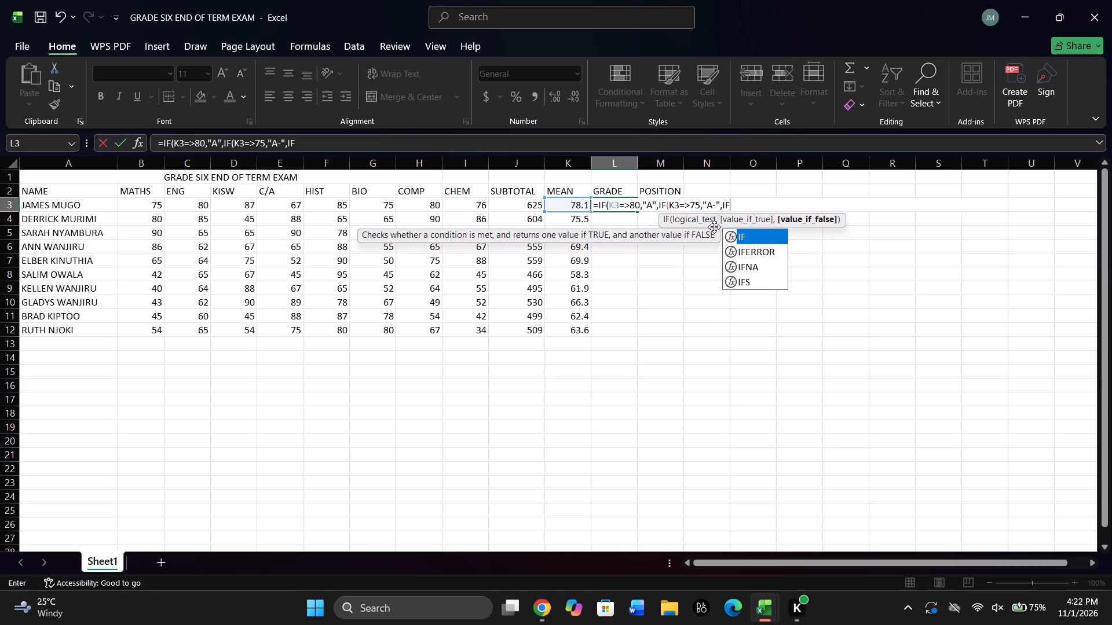
{"action": "key", "text": "shift+parenleft"}
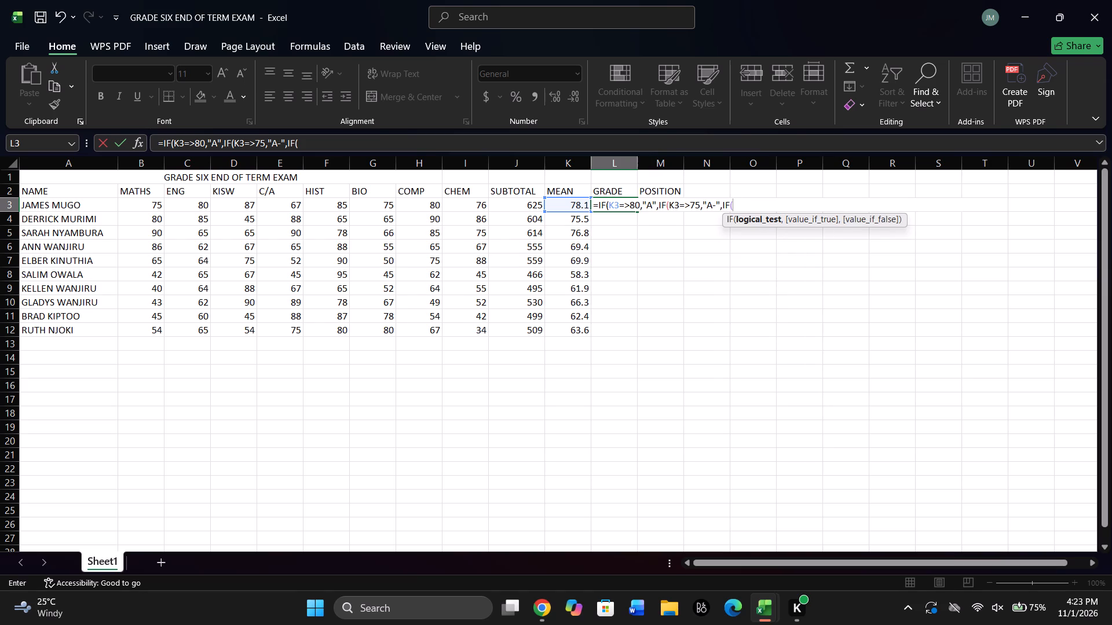
{"action": "type", "text": "K3"}
{"action": "key", "text": "equal"}
{"action": "key", "text": "shift+greater"}
{"action": "type", "text": "70"}
{"action": "key", "text": "comma"}
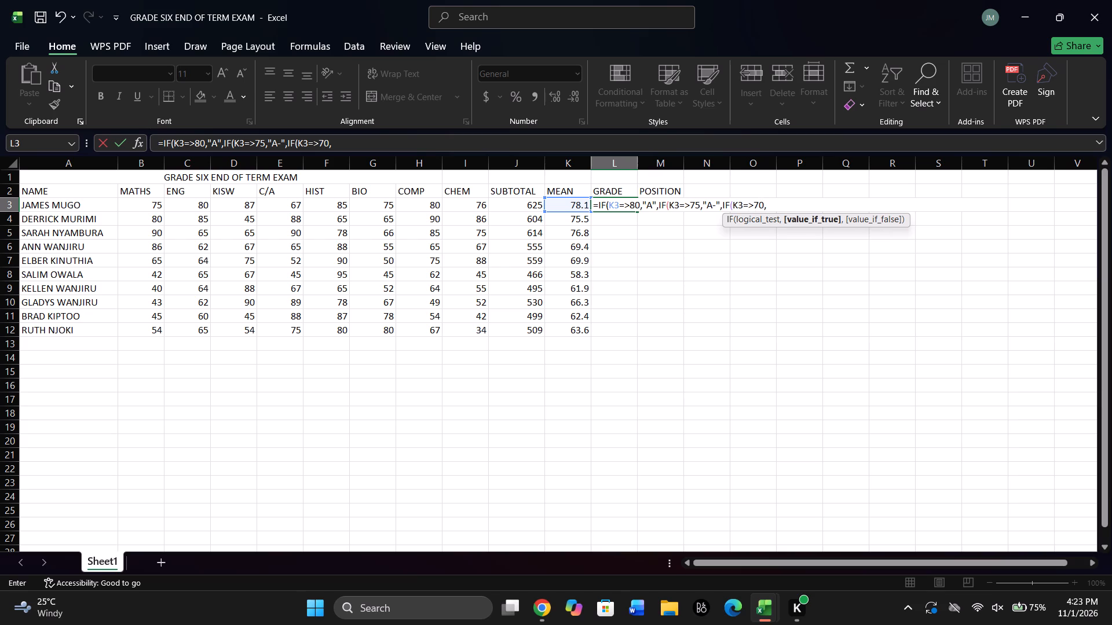
{"action": "key", "text": "shift+colon"}
{"action": "key", "text": "BackSpace"}
{"action": "key", "text": "shift+quotedbl"}
{"action": "key", "text": "b"}
{"action": "key", "text": "shift+underscore"}
{"action": "key", "text": "shift+BackSpace"}
{"action": "key", "text": "shift+plus"}
{"action": "key", "text": "shift+quotedbl"}
Add a comma and start a fourth nested IF in the L3 grade formula with the partial condition K3=>.
{"action": "key", "text": "comma"}
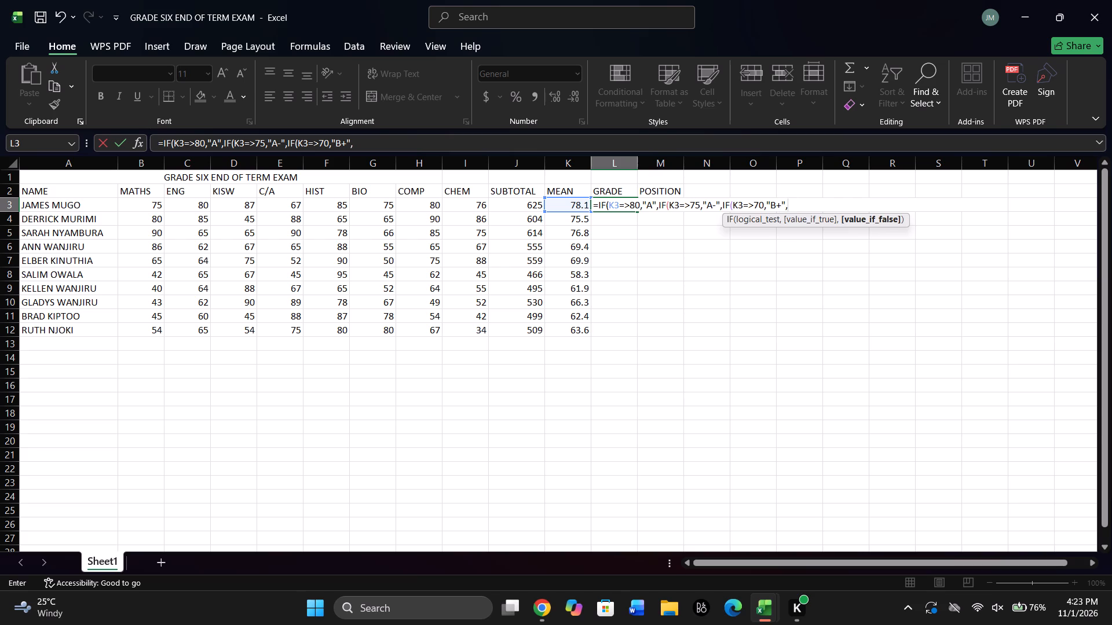
{"action": "type", "text": "IF"}
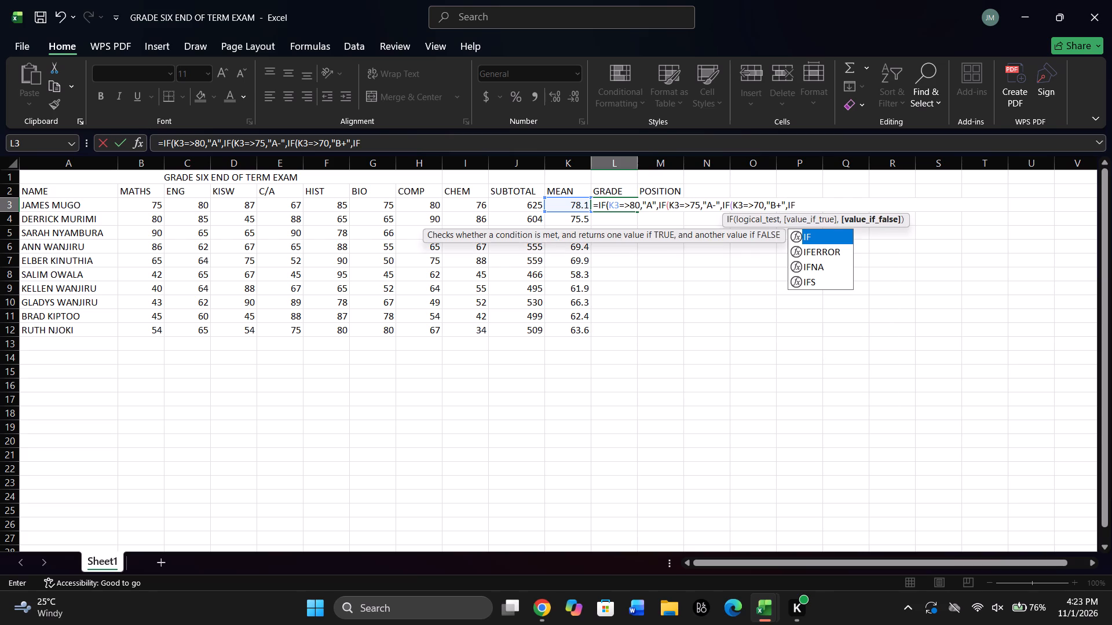
{"action": "key", "text": "shift+parenleft"}
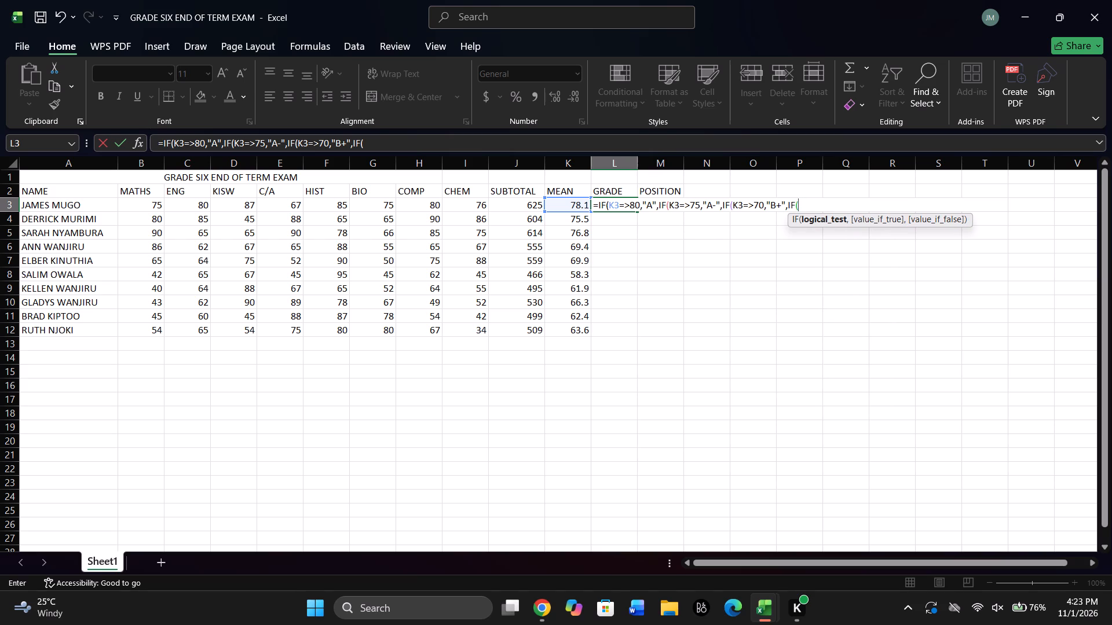
{"action": "key", "text": "k"}
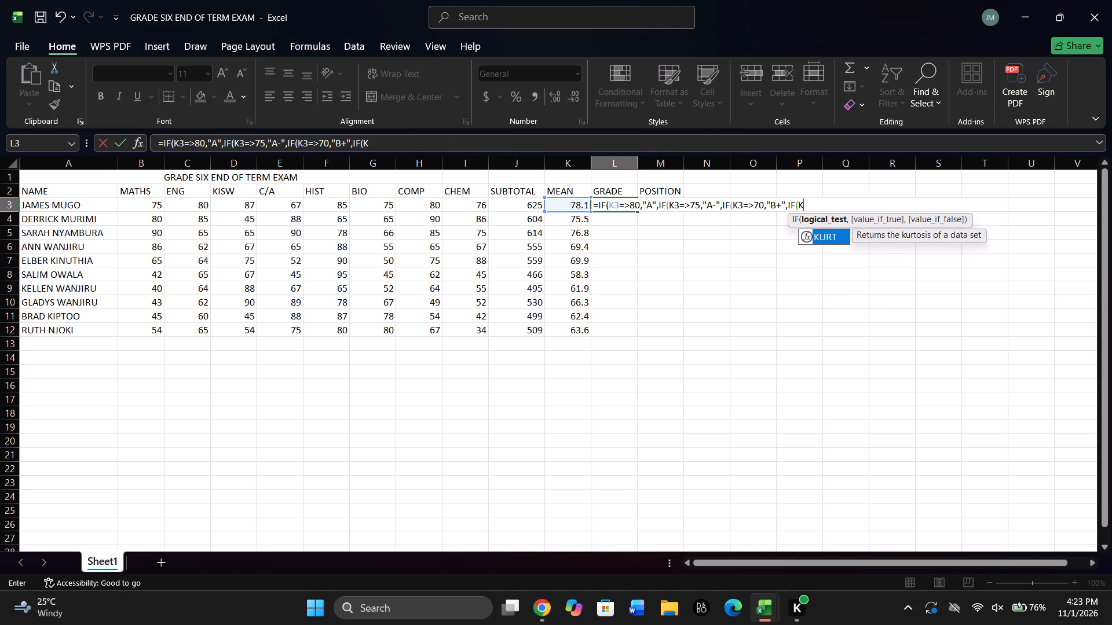
{"action": "key", "text": "3"}
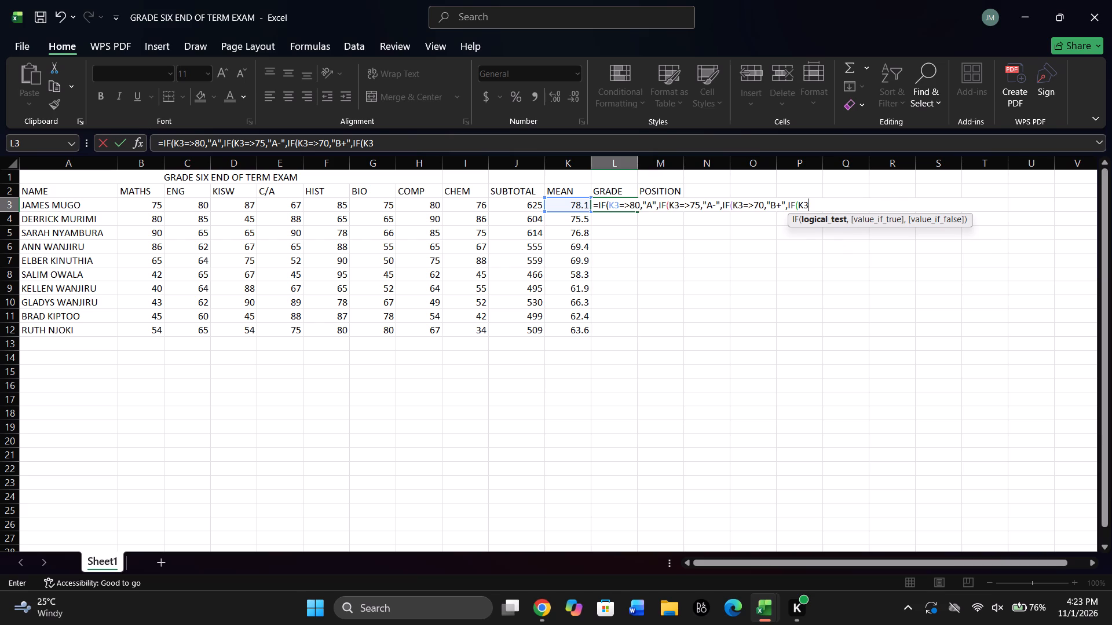
{"action": "key", "text": "equal"}
{"action": "key", "text": "shift+less"}
{"action": "key", "text": "BackSpace"}
{"action": "key", "text": "shift+greater"}
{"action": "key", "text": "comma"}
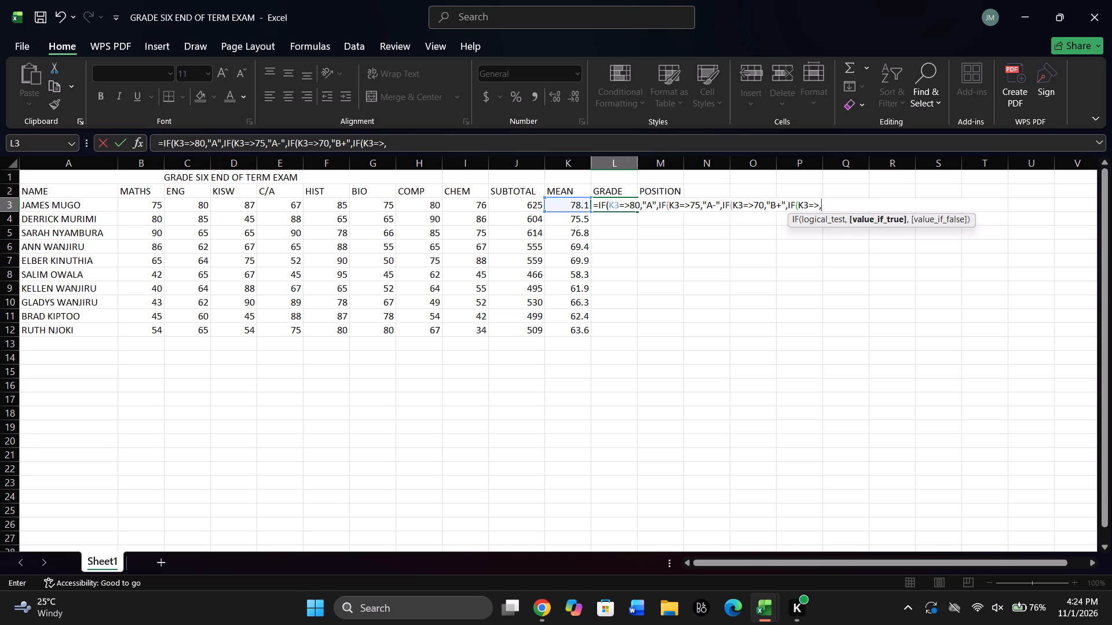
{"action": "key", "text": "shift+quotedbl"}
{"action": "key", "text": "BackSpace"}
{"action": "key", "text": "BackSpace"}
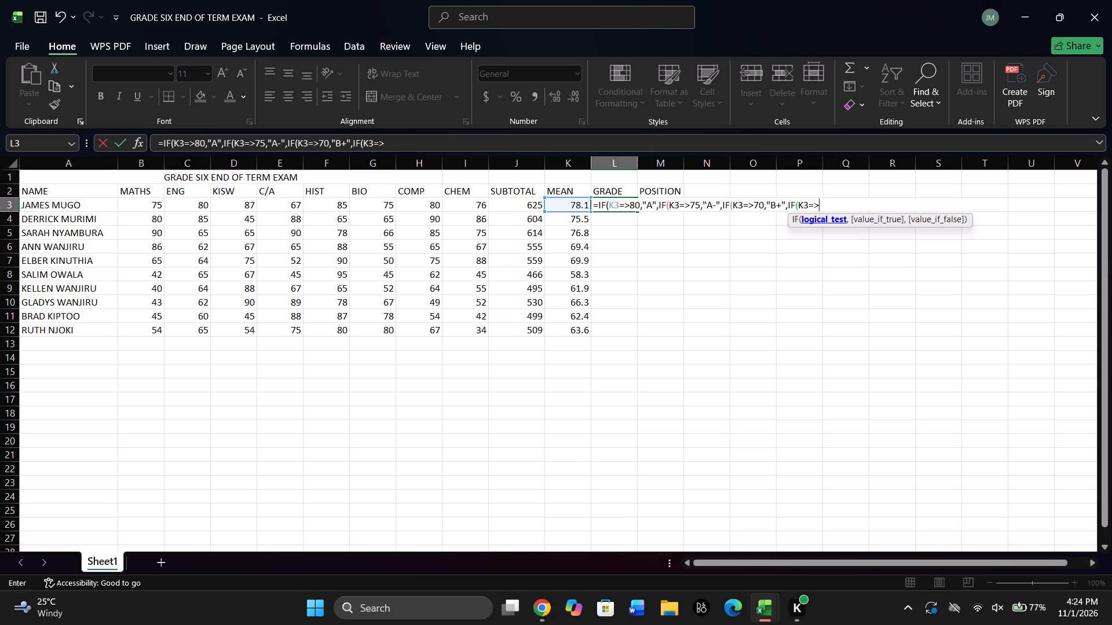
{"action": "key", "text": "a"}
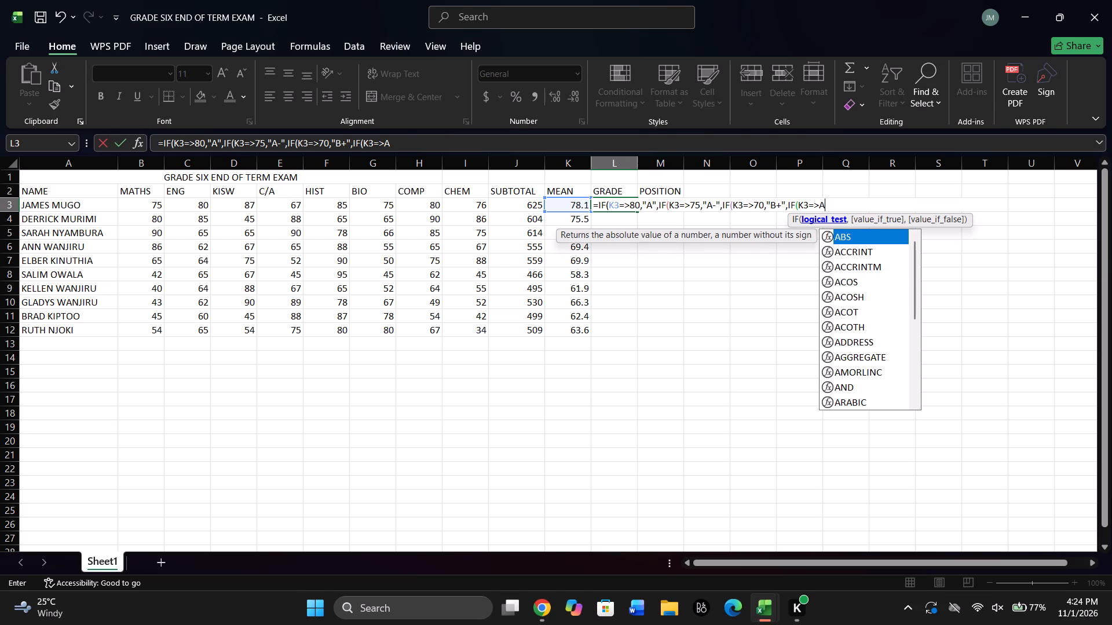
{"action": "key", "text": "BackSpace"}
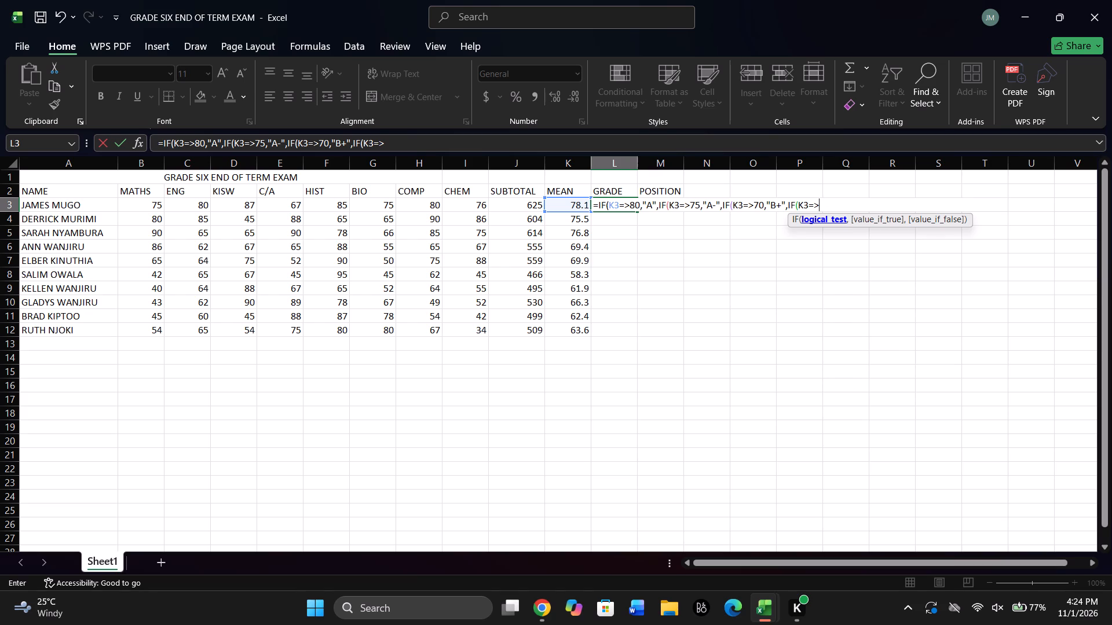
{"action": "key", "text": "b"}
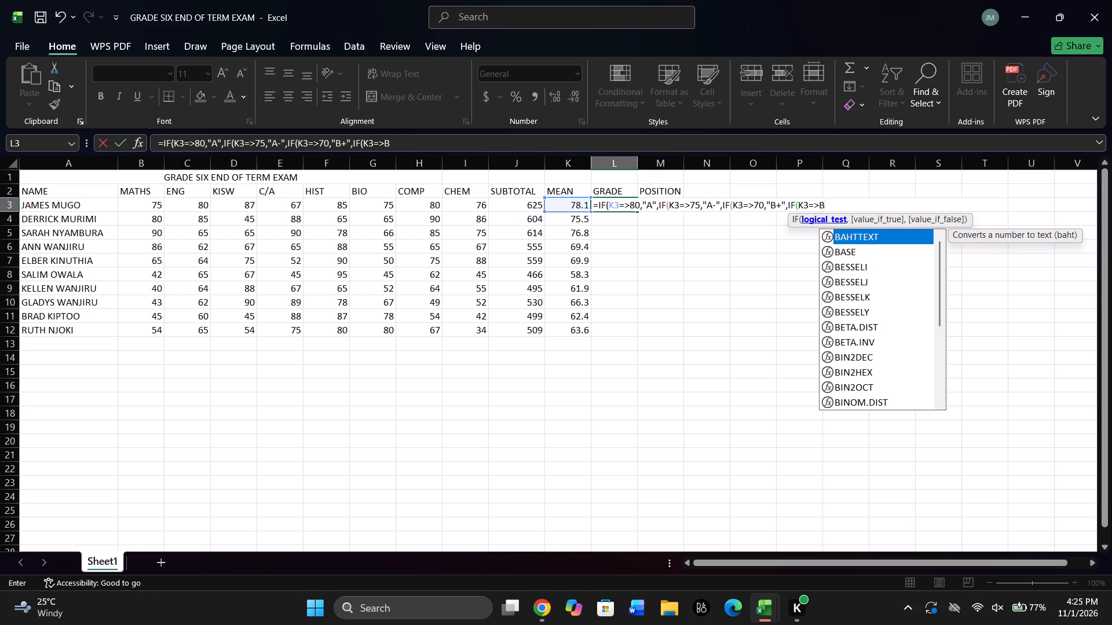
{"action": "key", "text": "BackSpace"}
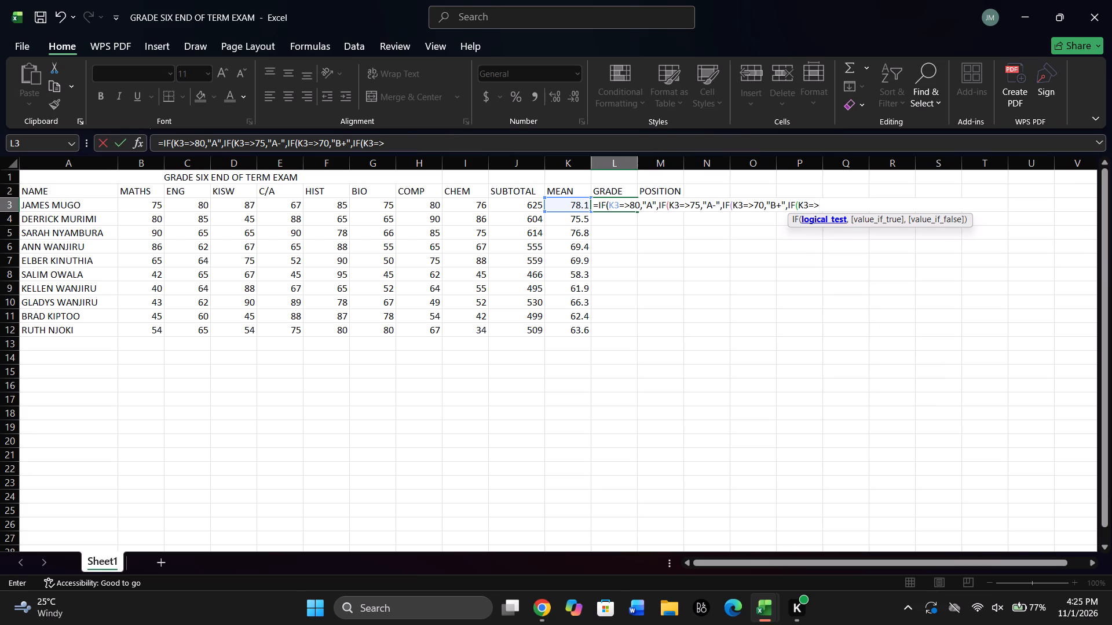
Complete the fourth nested IF's condition with 65 and give it the result "B", followed by a comma.
{"action": "type", "text": "65"}
{"action": "key", "text": "comma"}
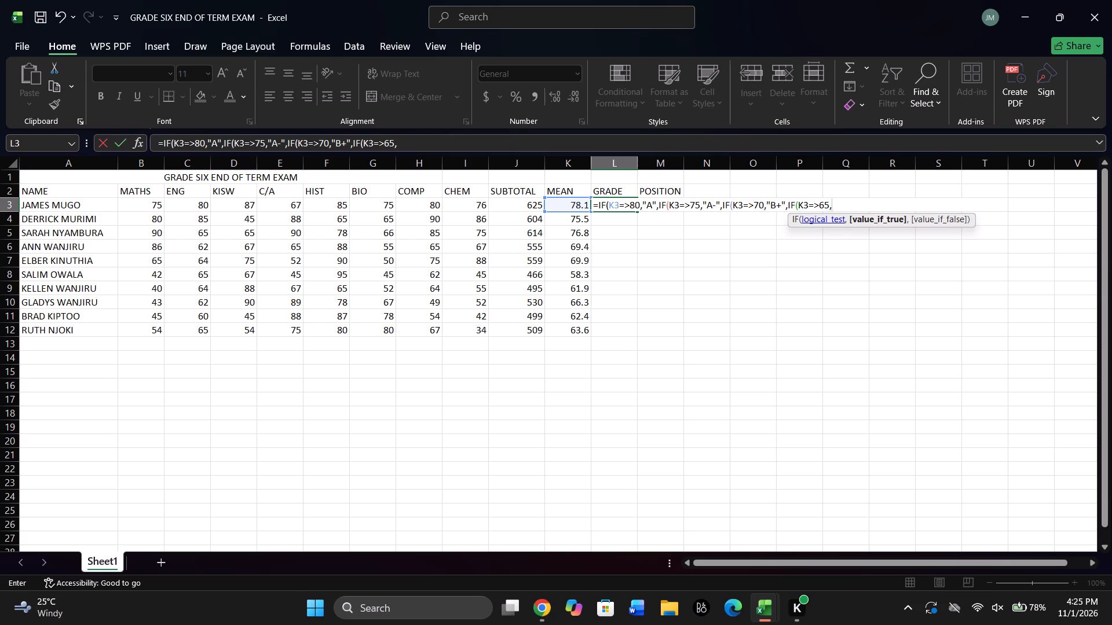
{"action": "key", "text": "shift+quotedbl"}
{"action": "key", "text": "b"}
{"action": "key", "text": "shift+quotedbl"}
{"action": "key", "text": "comma"}
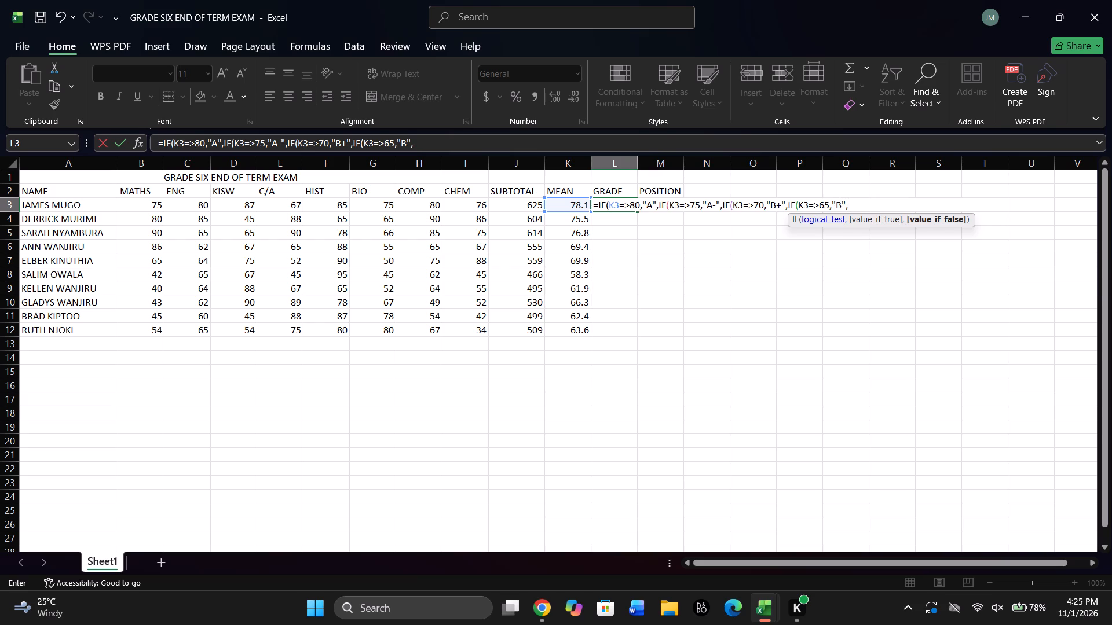
Start a fifth nested IF in the L3 grade formula with the condition K3=>60.
{"action": "type", "text": "IF"}
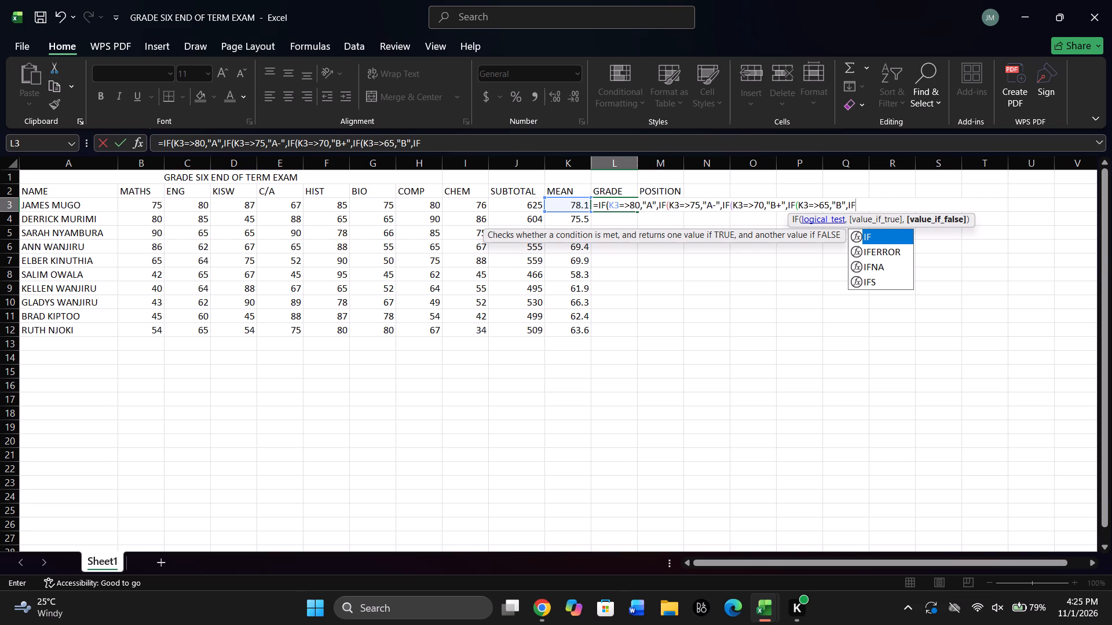
{"action": "key", "text": "shift+parenleft"}
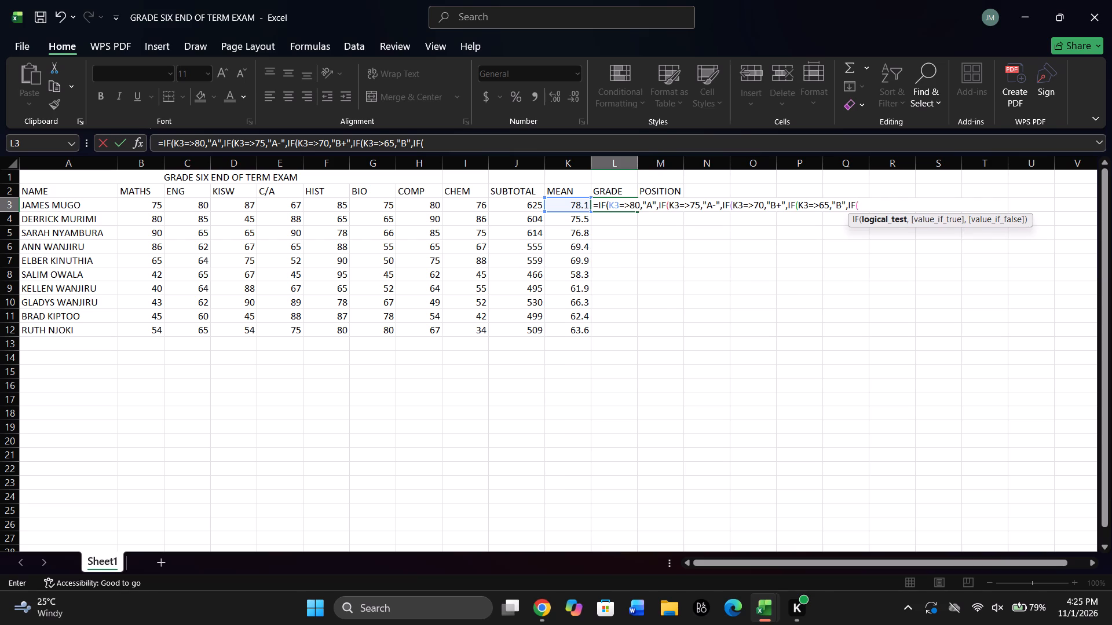
{"action": "type", "text": "K3"}
{"action": "key", "text": "equal"}
{"action": "key", "text": "shift+greater"}
{"action": "key", "text": "6"}
{"action": "key", "text": "5"}
{"action": "key", "text": "BackSpace"}
{"action": "key", "text": "0"}
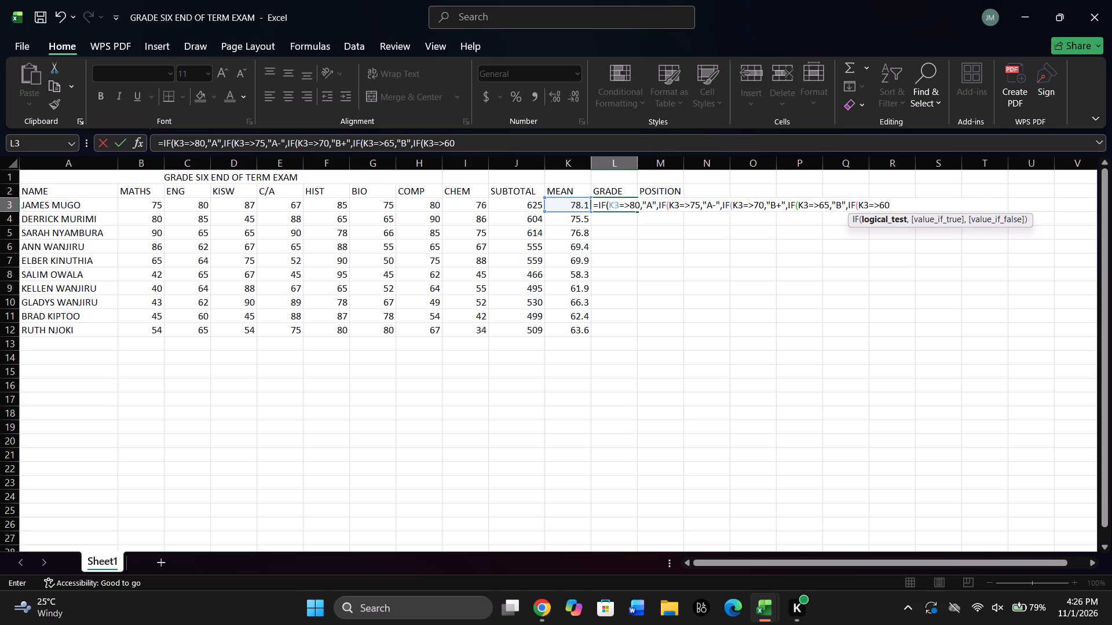
Give the fifth nested IF in the L3 grade formula the result "B-", followed by a comma.
{"action": "key", "text": "comma"}
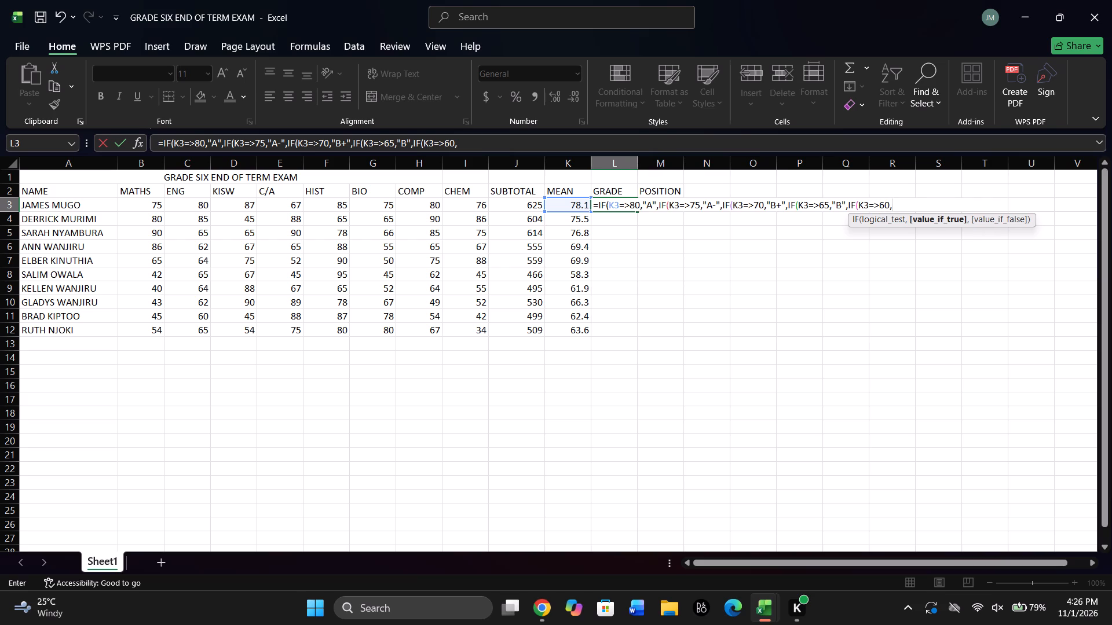
{"action": "key", "text": "shift+quotedbl"}
{"action": "key", "text": "b"}
{"action": "key", "text": "equal"}
{"action": "key", "text": "BackSpace"}
{"action": "key", "text": "minus"}
{"action": "key", "text": "shift+colon"}
{"action": "key", "text": "BackSpace"}
{"action": "key", "text": "shift+quotedbl"}
{"action": "key", "text": "comma"}
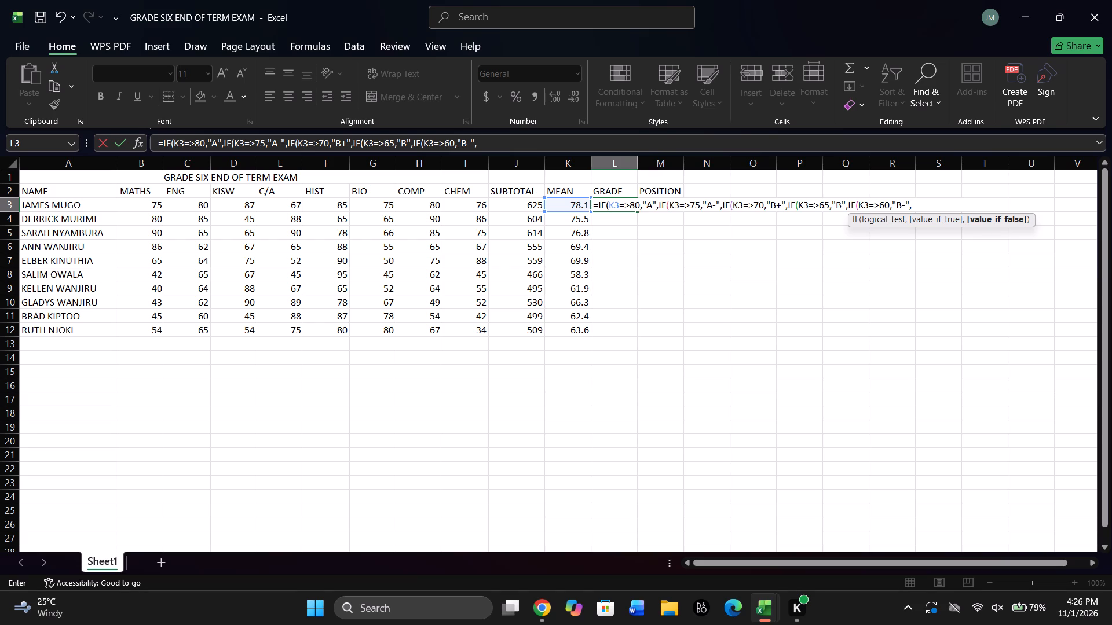
Finish the L3 grade formula with the fallback grade "C+", close all five IFs, and accept the proposed correction to >=.
{"action": "key", "text": "shift+quotedbl"}
{"action": "key", "text": "c"}
{"action": "key", "text": "shift+plus"}
{"action": "key", "text": "shift+quotedbl"}
{"action": "type", "text": "))"}
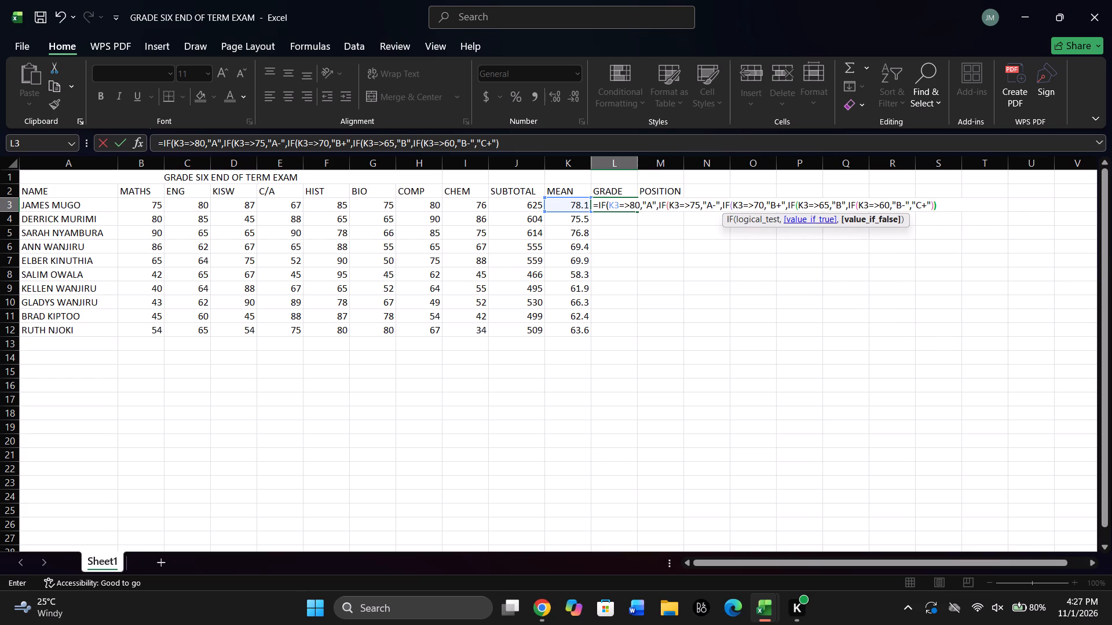
{"action": "type", "text": ")))"}
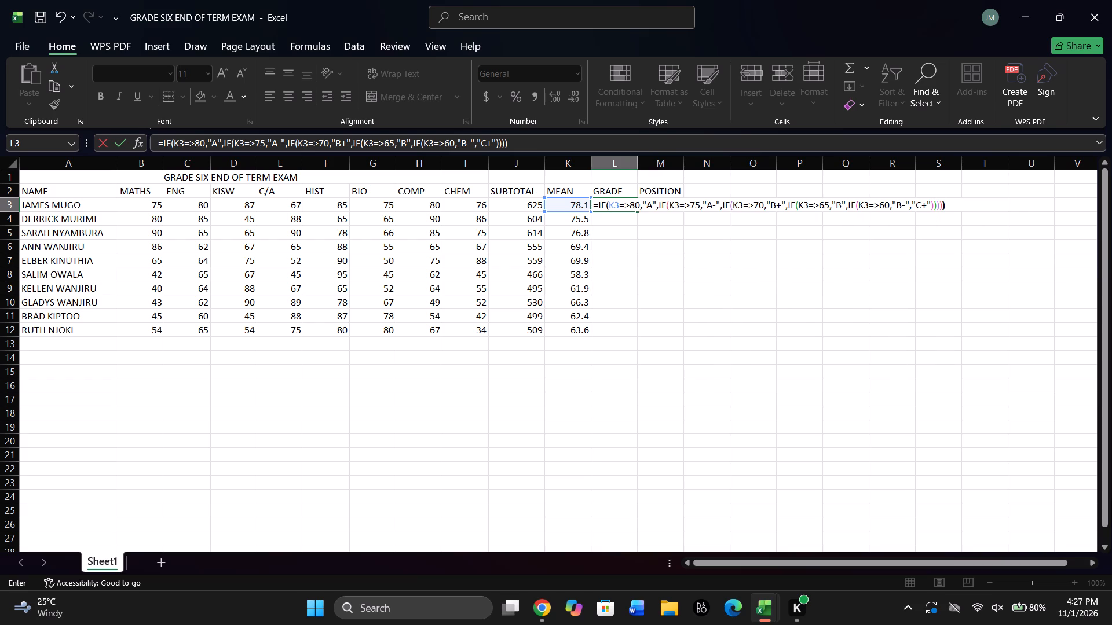
{"action": "key", "text": "Return"}
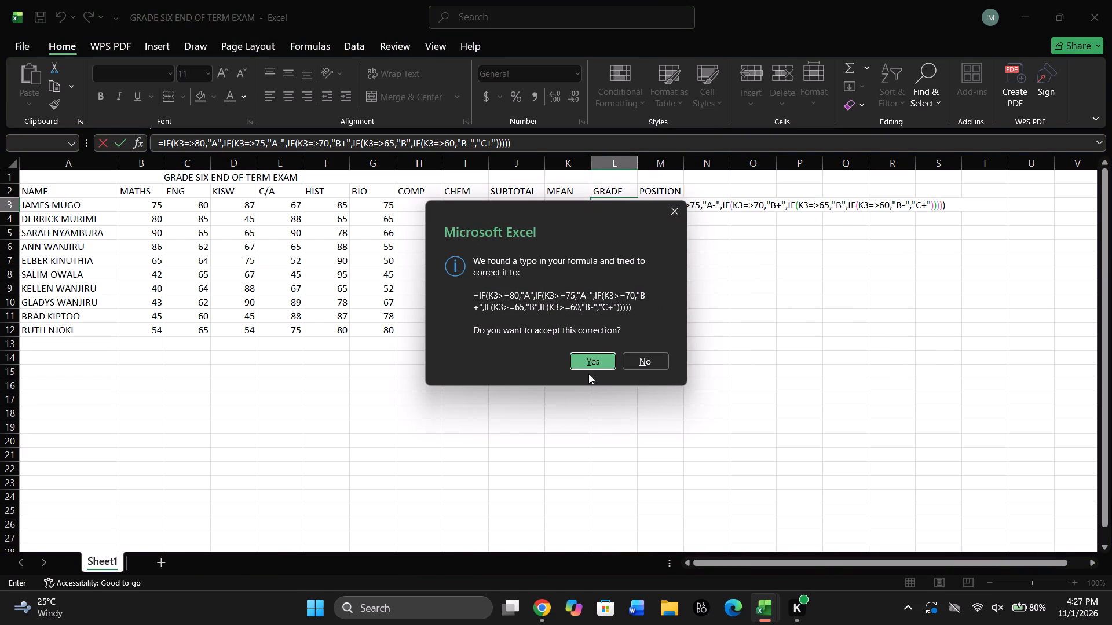
{"action": "left_click", "coordinate": [588, 365]}
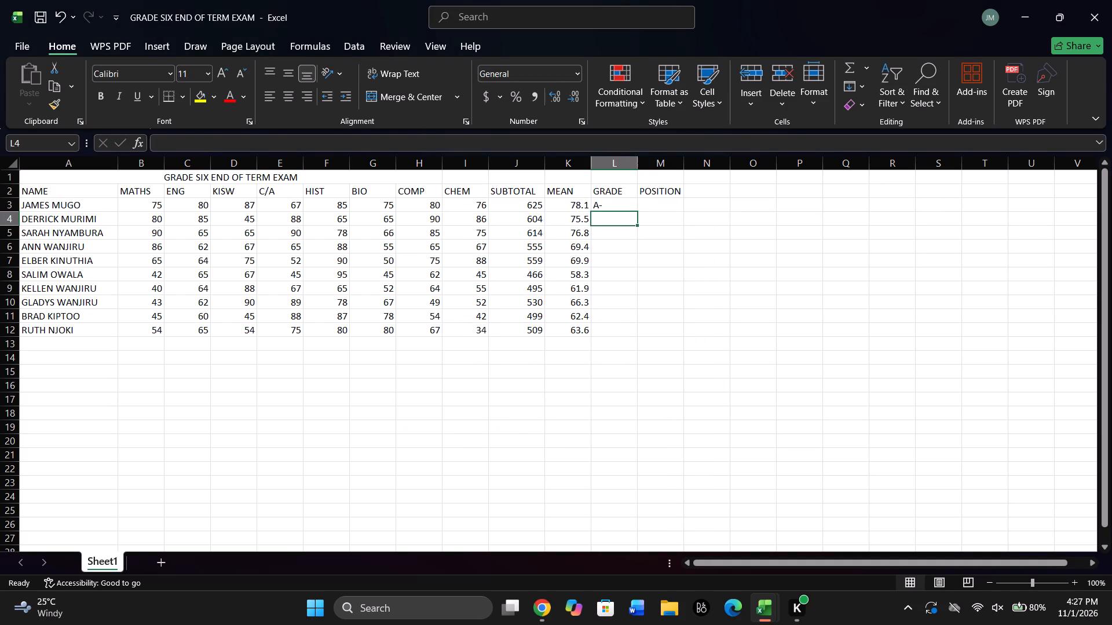
Fill the L3 grade formula down to L12 for all the students.
{"action": "left_click", "coordinate": [619, 204]}
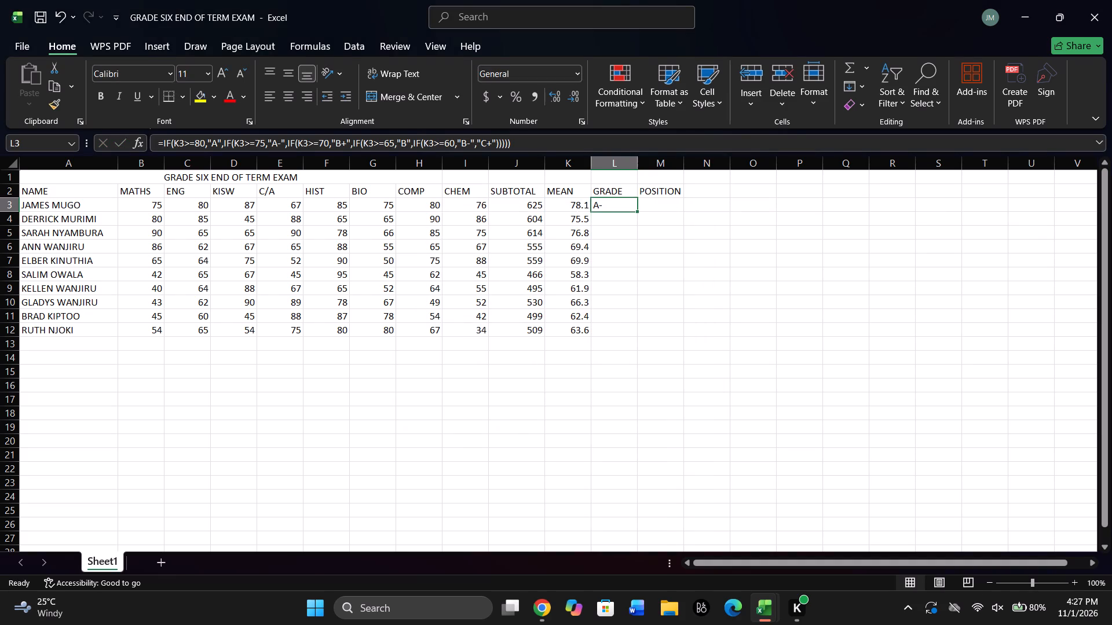
{"action": "left_click_drag", "start_coordinate": [637, 213], "coordinate": [638, 326]}
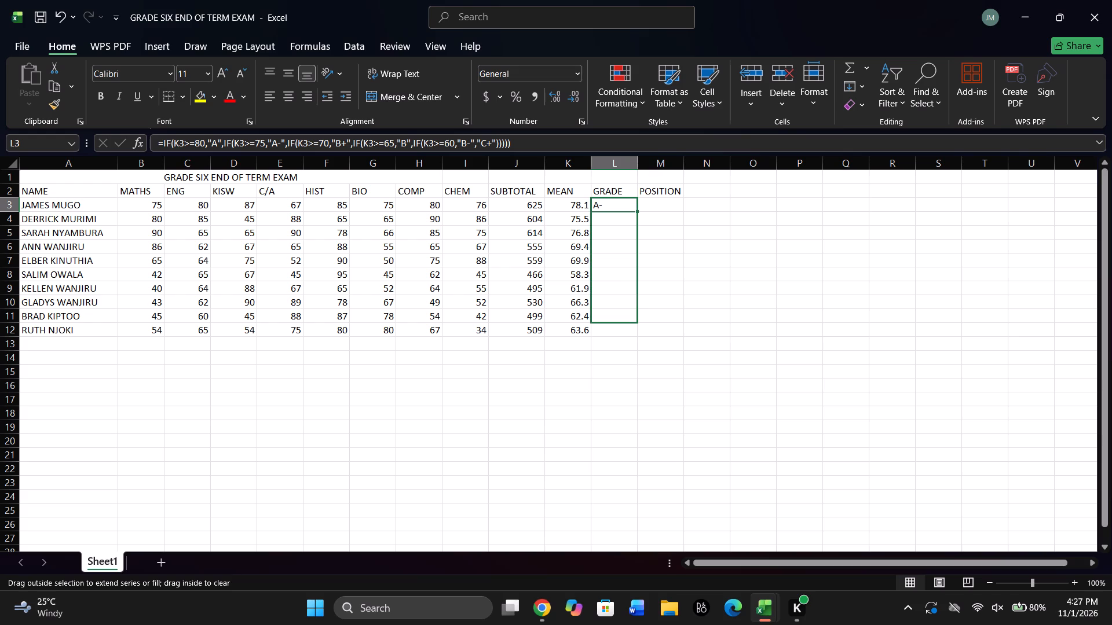
{"action": "left_click_drag", "start_coordinate": [638, 326], "coordinate": [641, 335]}
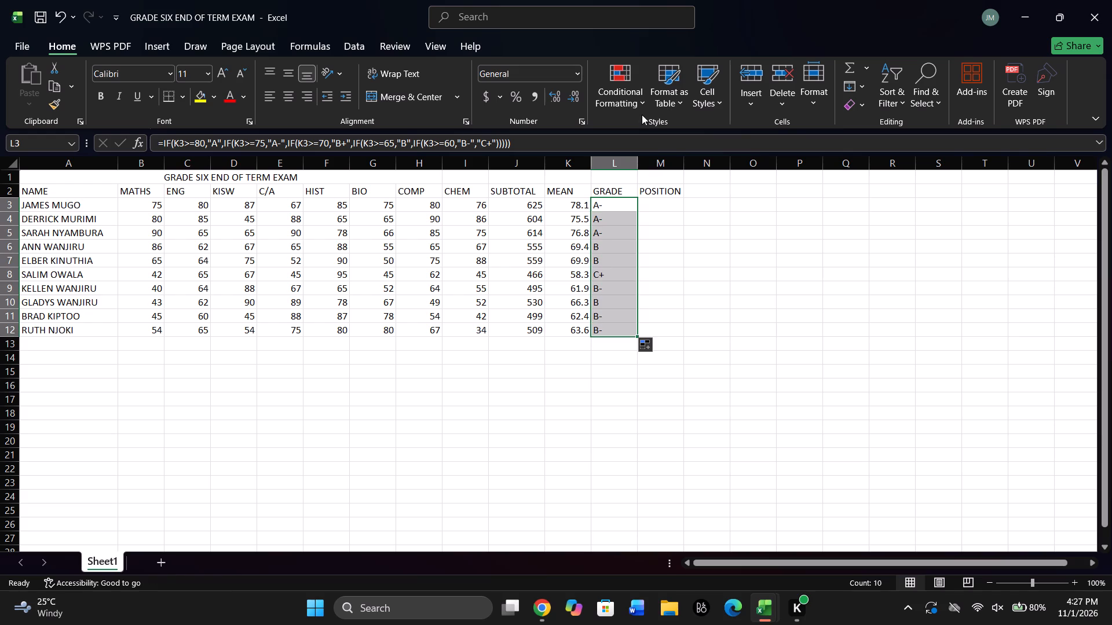
Start a RANK formula in POSITION cell M3 with the first student's mean, K3, as the number.
{"action": "double_click", "coordinate": [664, 200]}
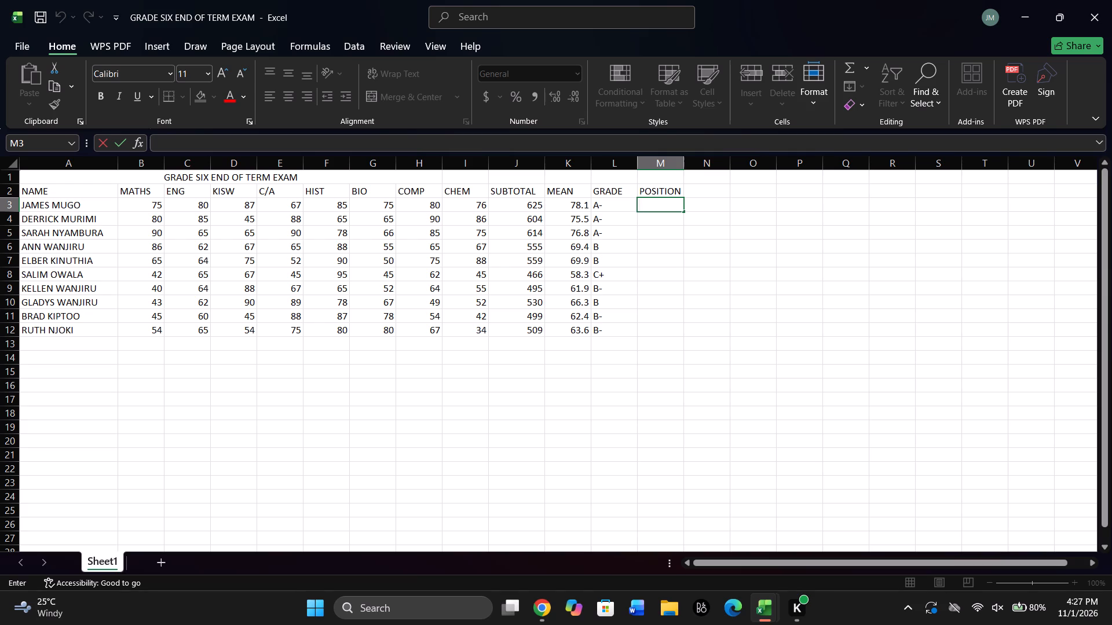
{"action": "key", "text": "equal"}
{"action": "type", "text": "RANK"}
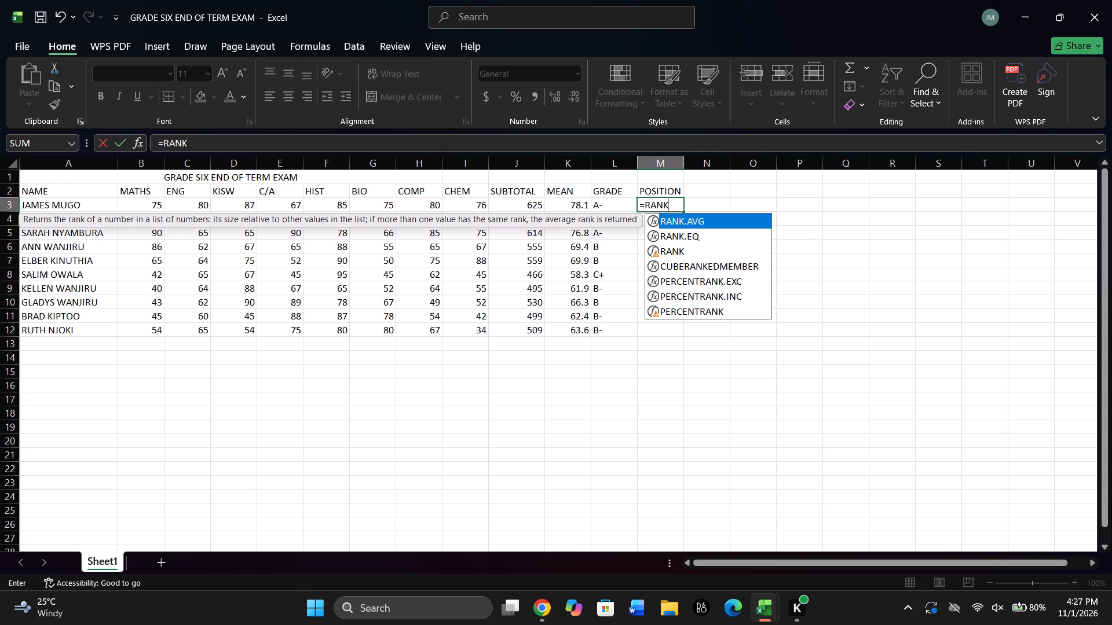
{"action": "key", "text": "shift+parenleft"}
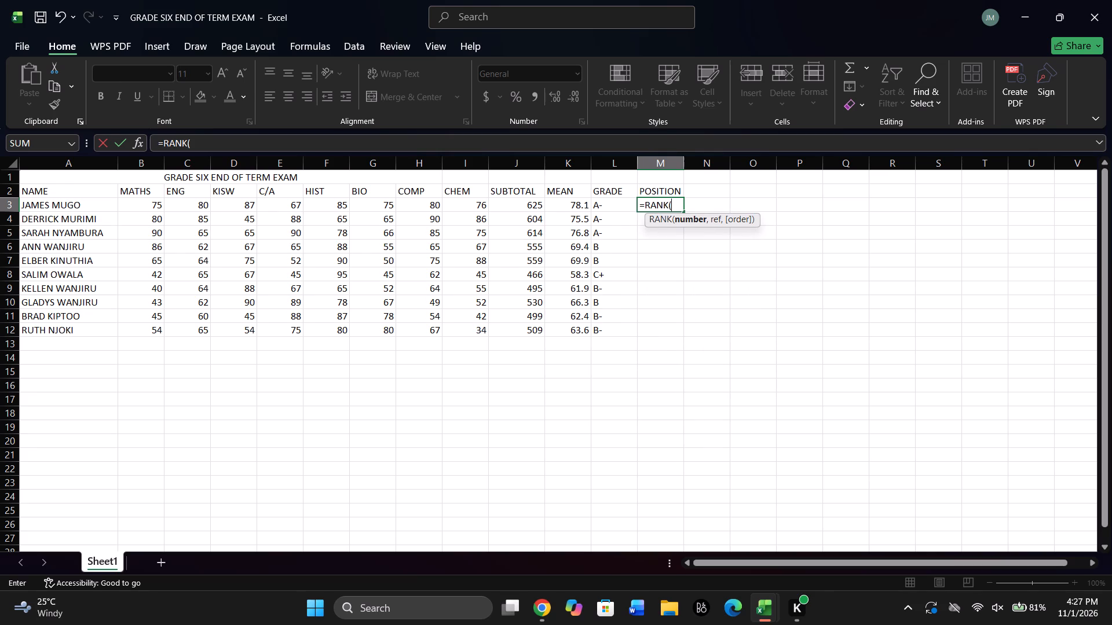
{"action": "left_click", "coordinate": [577, 204]}
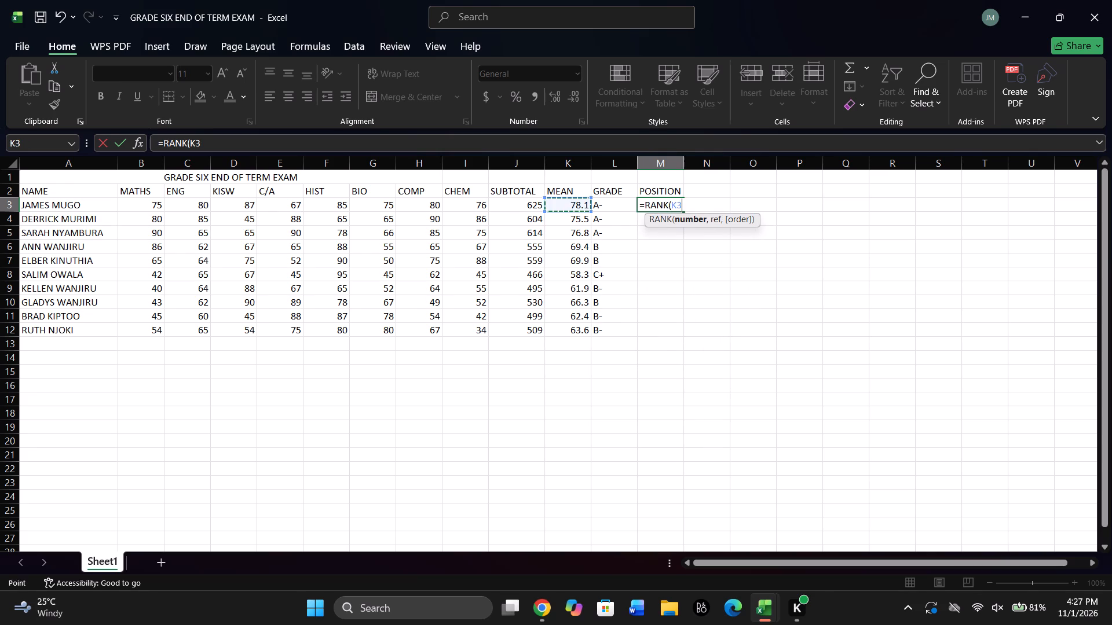
{"action": "left_click", "coordinate": [577, 204]}
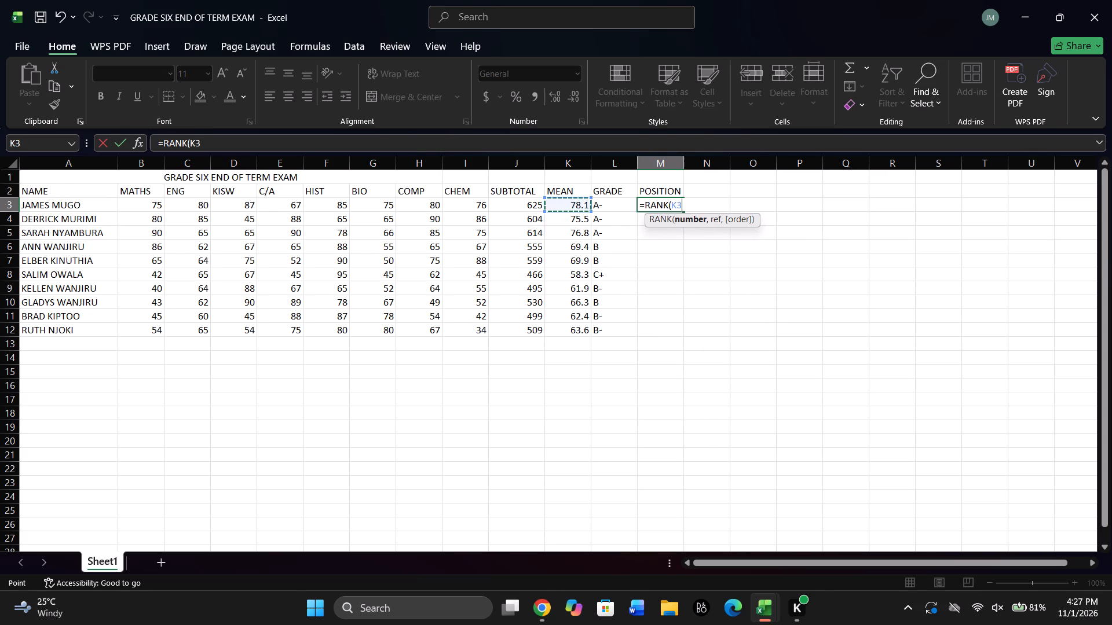
{"action": "left_click", "coordinate": [577, 204]}
{"action": "left_click", "coordinate": [577, 204]}
{"action": "left_click", "coordinate": [577, 204]}
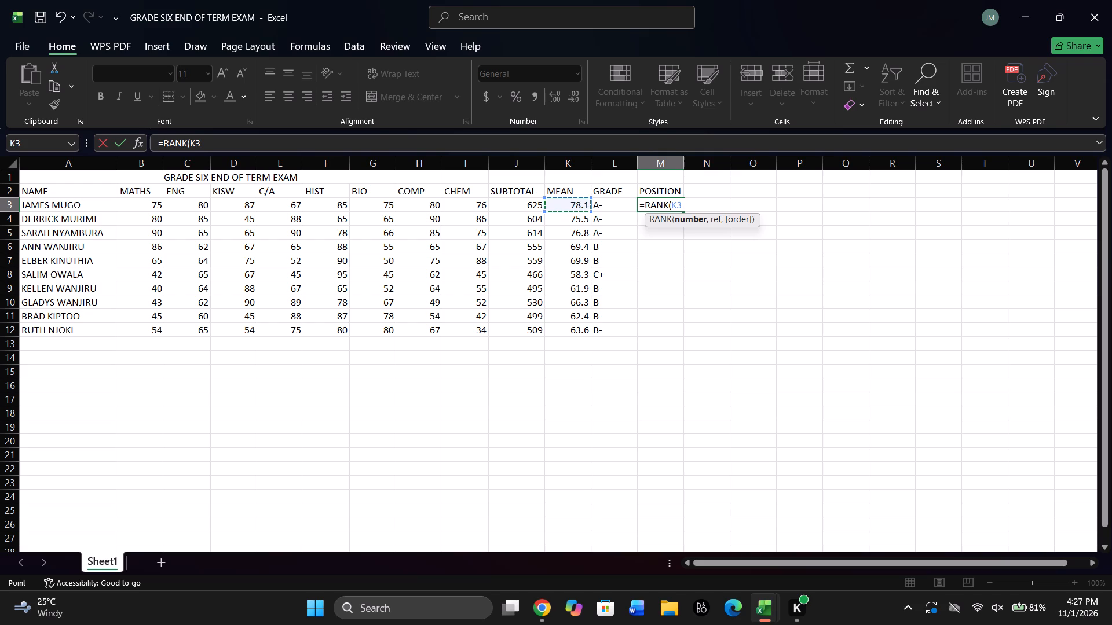
{"action": "double_click", "coordinate": [577, 204]}
Complete the M3 RANK formula with the reference range K3:K12 and order 0 for descending.
{"action": "key", "text": "comma"}
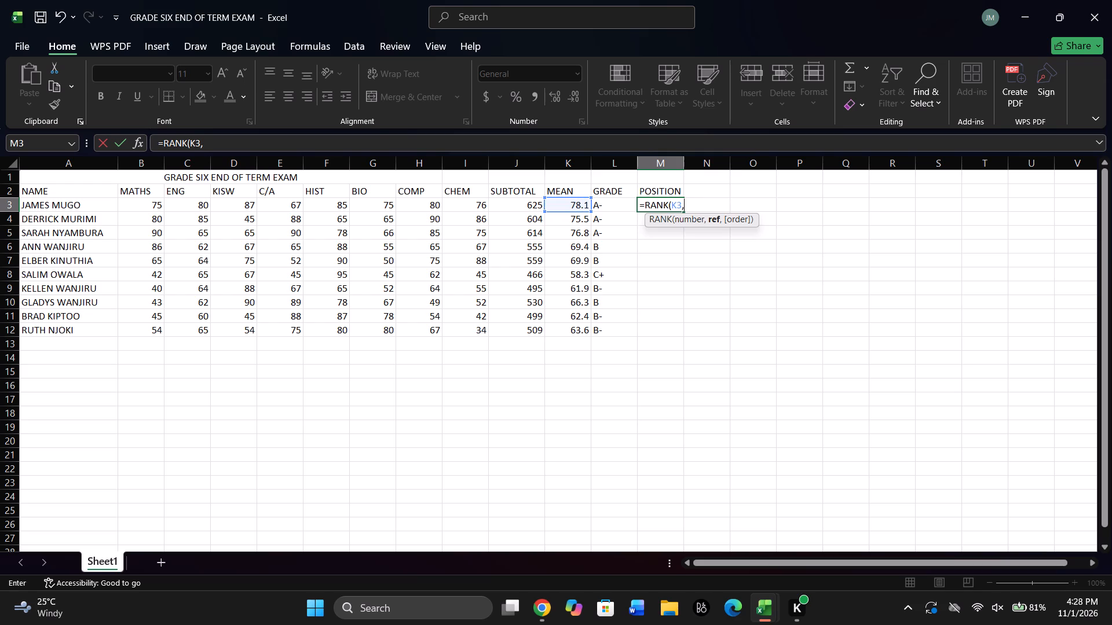
{"action": "left_click", "coordinate": [577, 204]}
{"action": "left_click_drag", "start_coordinate": [577, 204], "coordinate": [577, 214]}
{"action": "left_click_drag", "start_coordinate": [577, 214], "coordinate": [579, 329]}
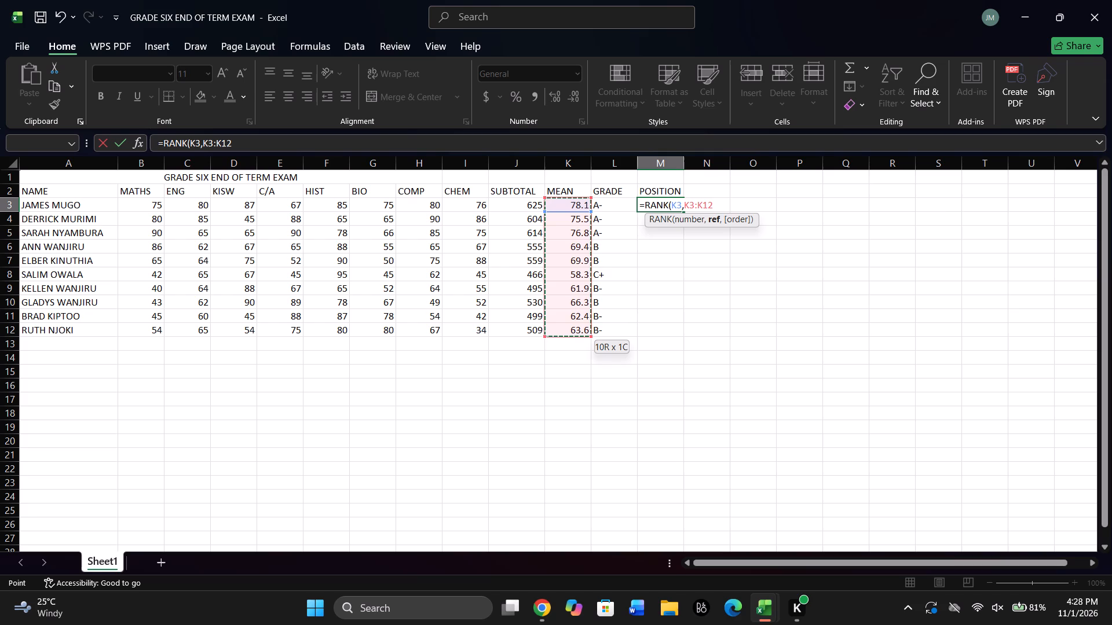
{"action": "left_click_drag", "start_coordinate": [579, 329], "coordinate": [579, 323]}
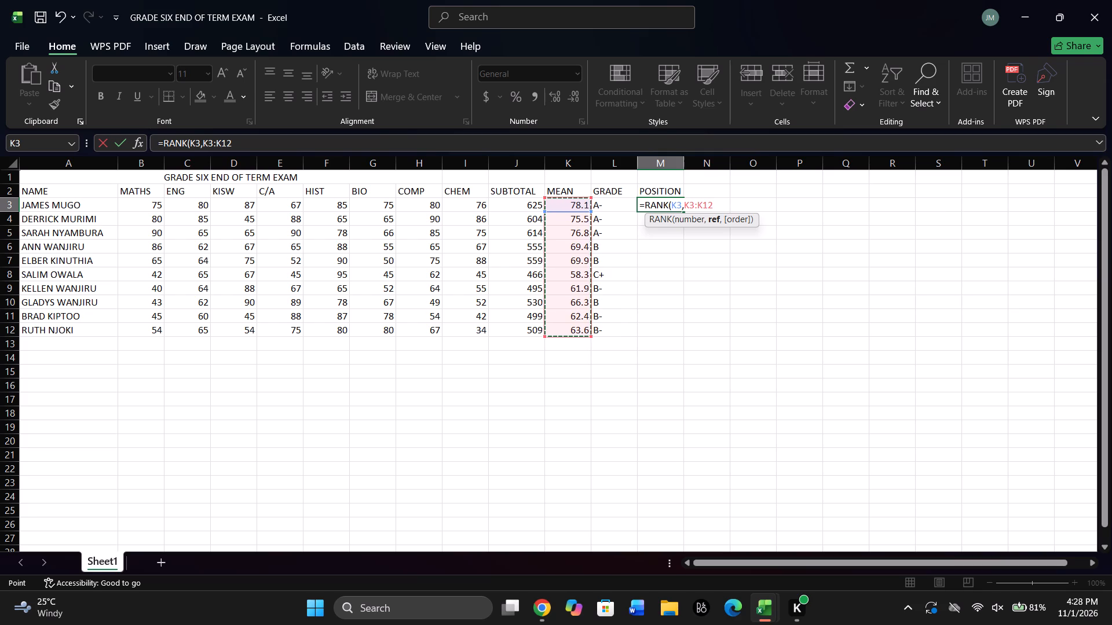
{"action": "type", "text": ",0"}
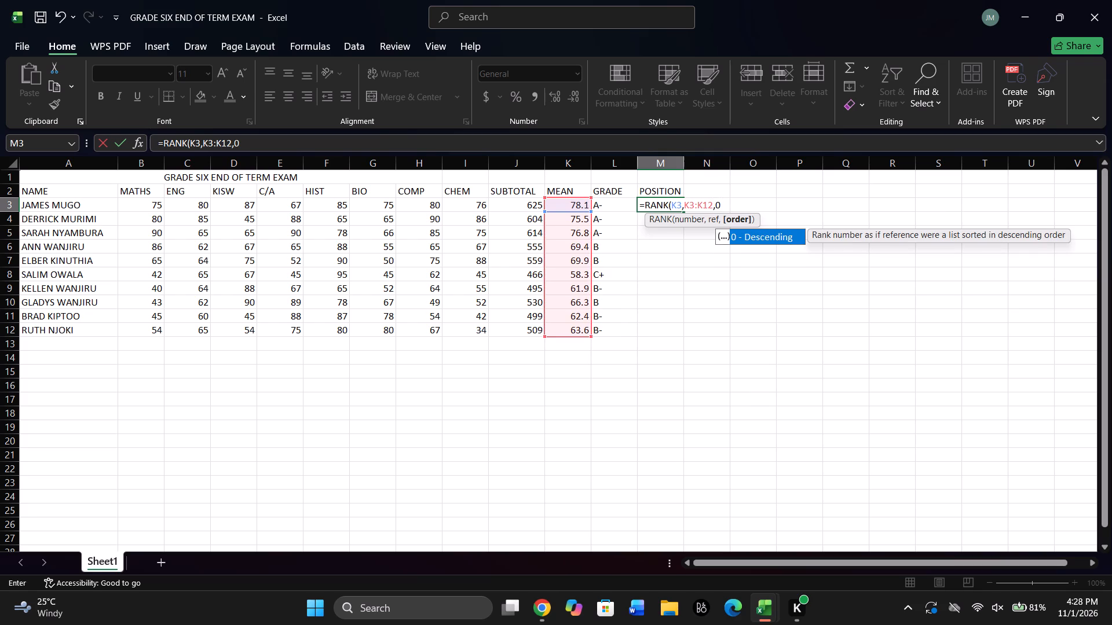
{"action": "key", "text": "shift+parenright"}
{"action": "key", "text": "Left"}
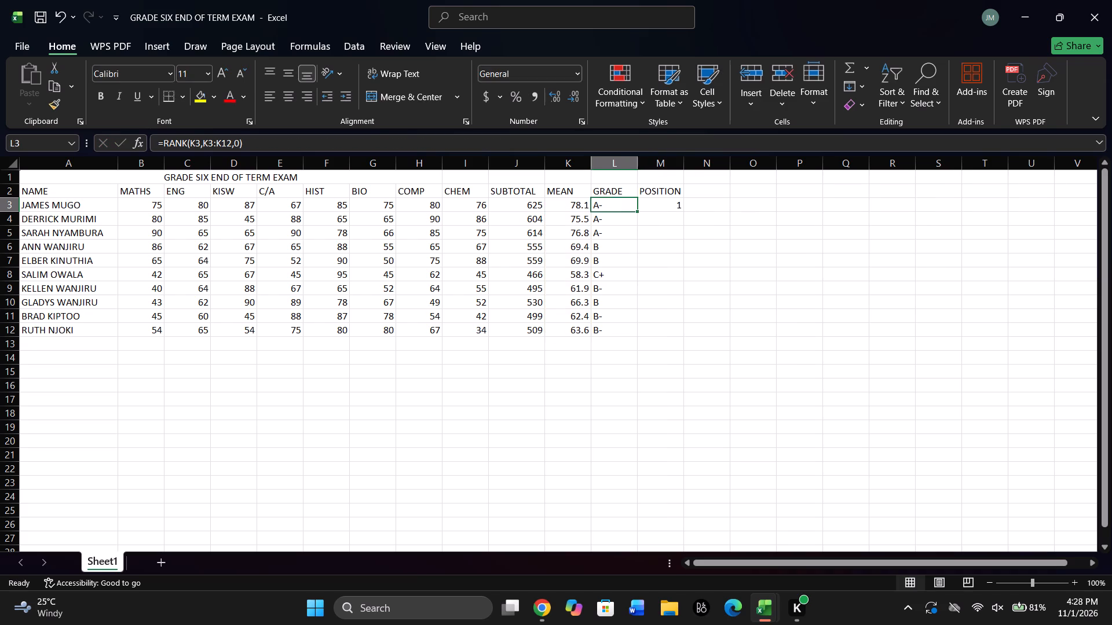
Make the start of the reference range in the M3 RANK formula absolute, as $K$3.
{"action": "left_click", "coordinate": [674, 204]}
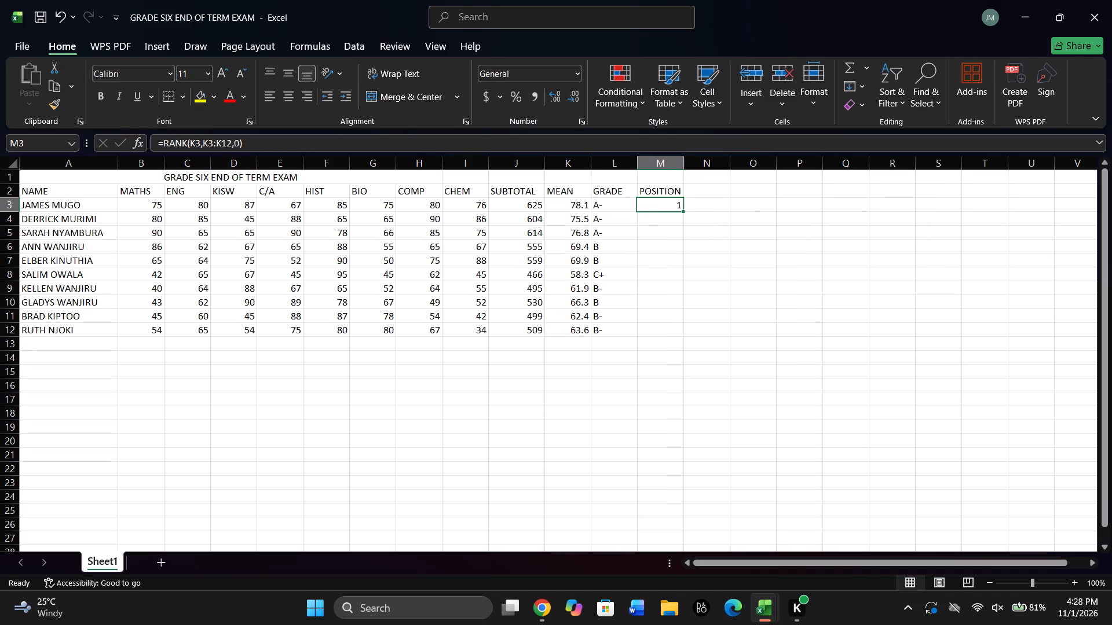
{"action": "left_click", "coordinate": [674, 204]}
{"action": "double_click", "coordinate": [674, 204]}
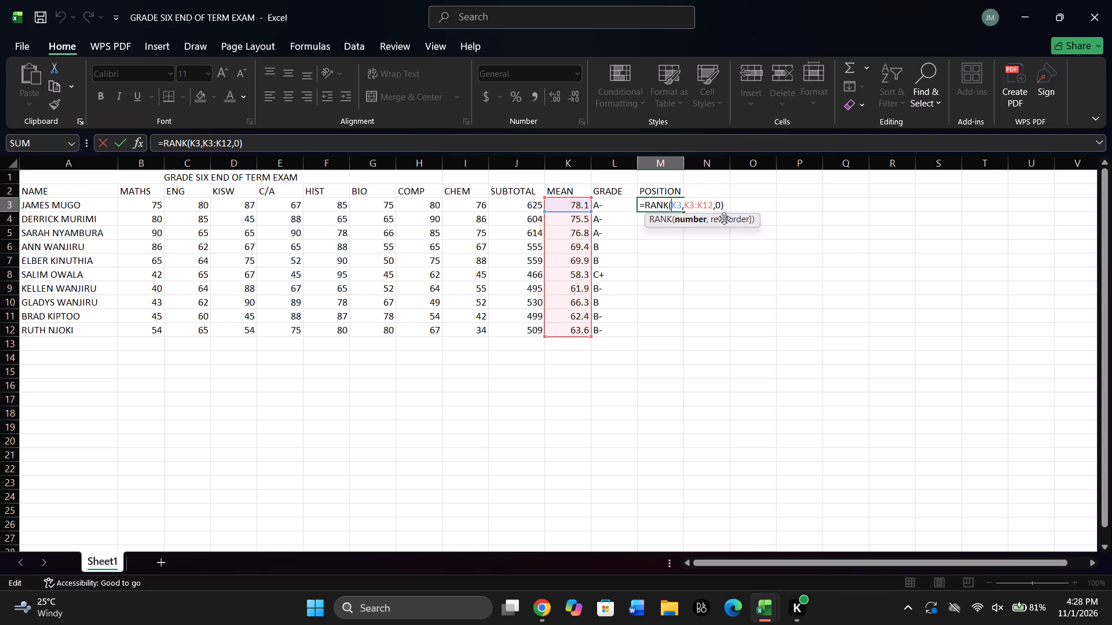
{"action": "key", "text": "Right"}
{"action": "key", "text": "Right"}
{"action": "key", "text": "Right"}
{"action": "key", "text": "shift+dollar"}
{"action": "key", "text": "Right"}
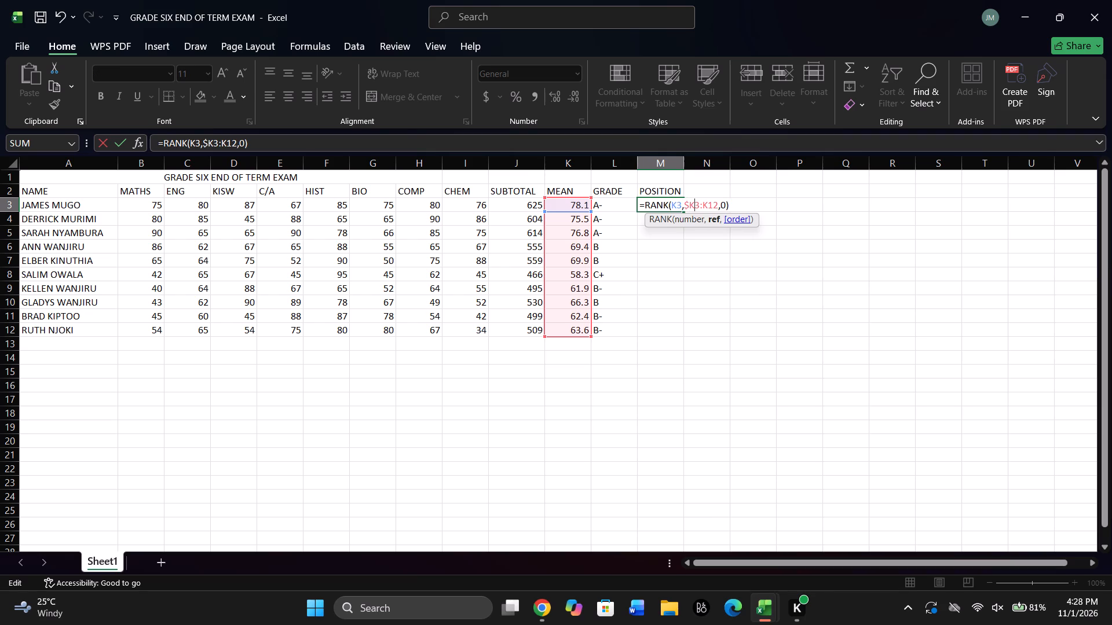
{"action": "key", "text": "shift+dollar"}
Make the end of the reference range in the M3 RANK formula absolute, as $K$12, and commit the formula.
{"action": "key", "text": "Right"}
{"action": "key", "text": "Right"}
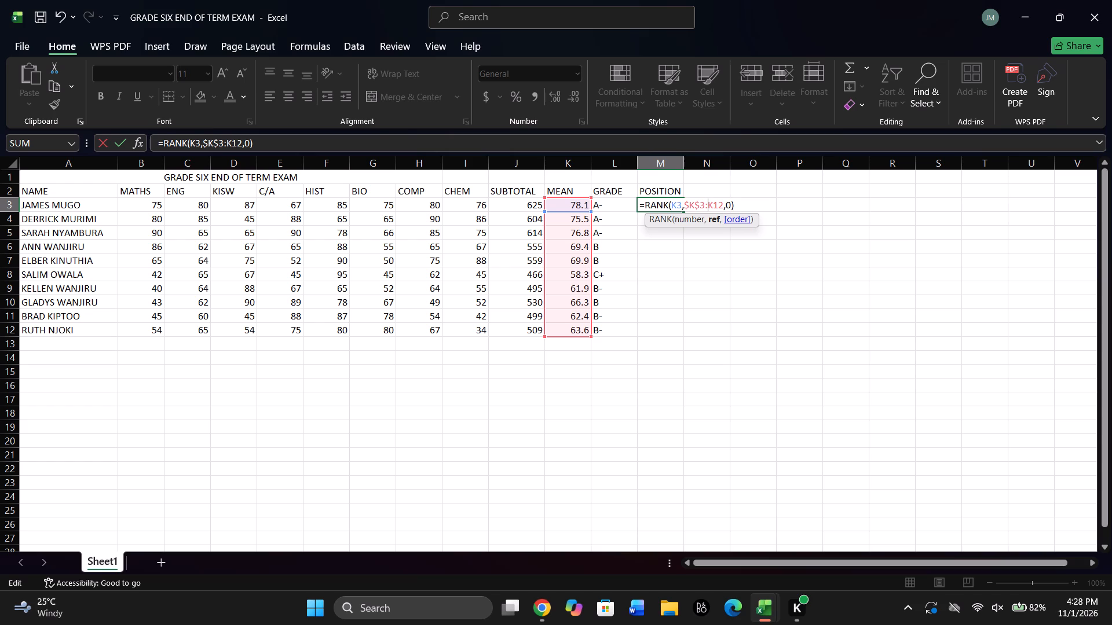
{"action": "key", "text": "shift+dollar"}
{"action": "key", "text": "Right"}
{"action": "key", "text": "shift+dollar"}
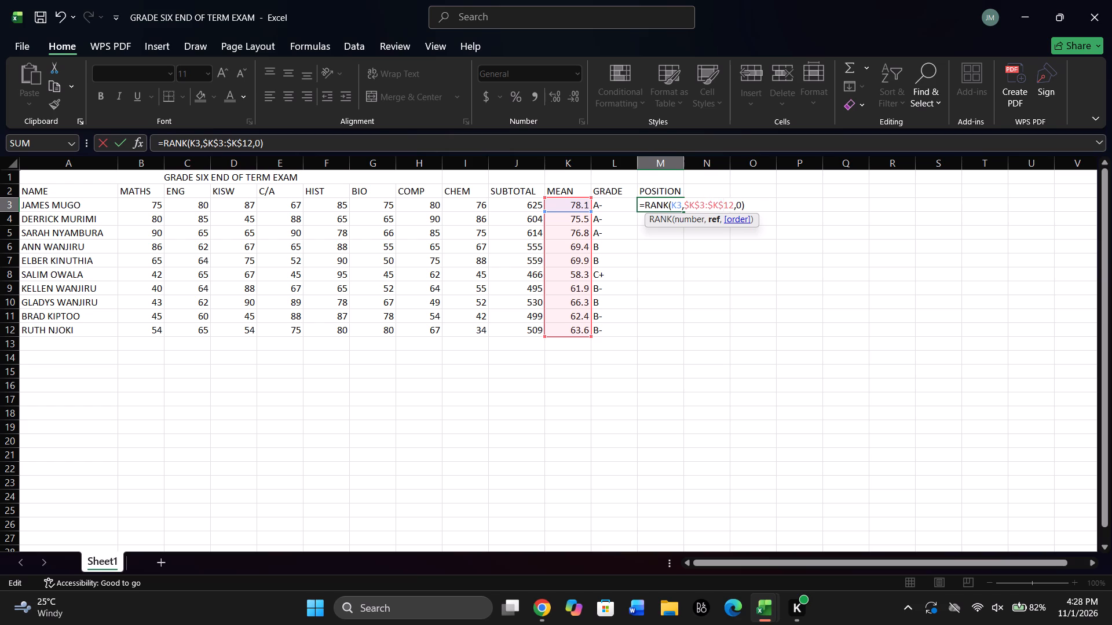
{"action": "key", "text": "Right"}
{"action": "key", "text": "Right"}
{"action": "key", "text": "Right"}
{"action": "key", "text": "Right"}
{"action": "key", "text": "Right"}
{"action": "key", "text": "Return"}
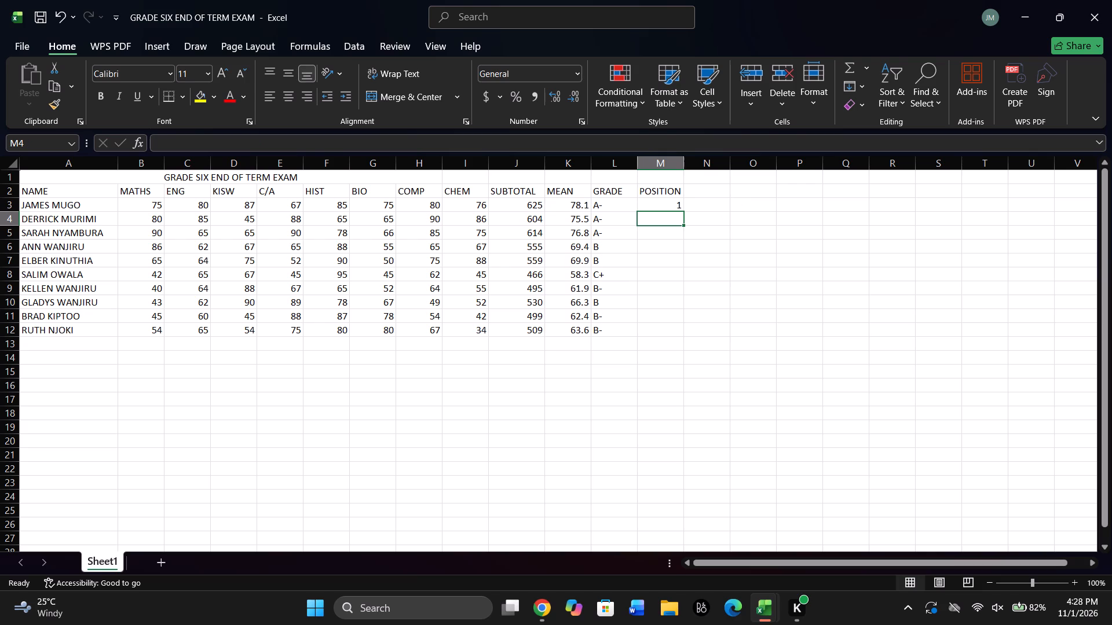
Fill the M3 RANK formula down to M12 for all the students.
{"action": "left_click", "coordinate": [671, 203]}
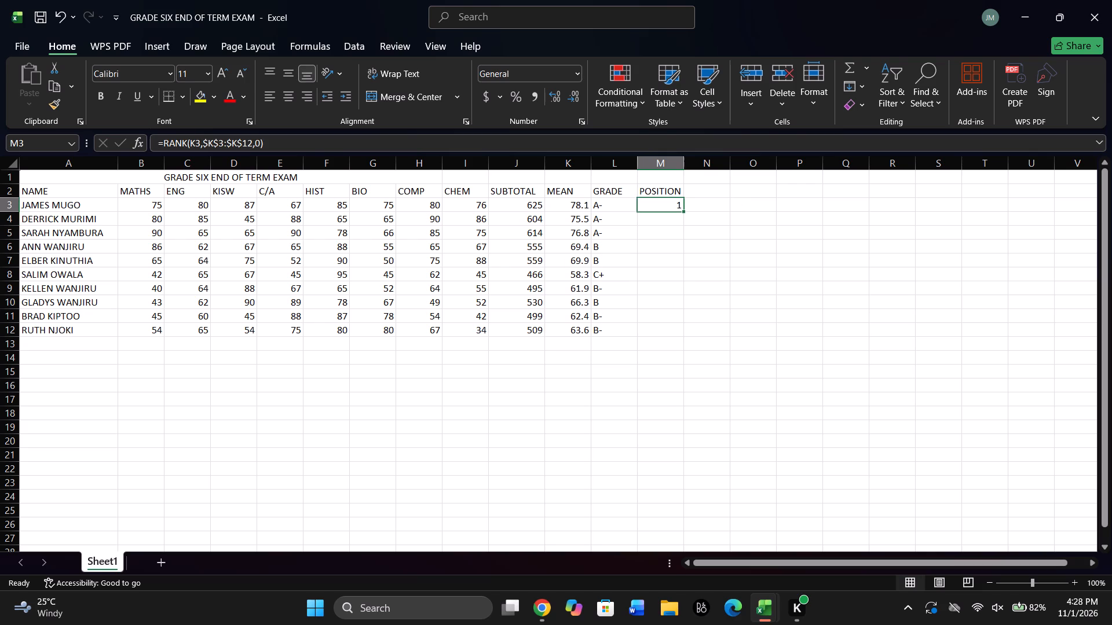
{"action": "left_click_drag", "start_coordinate": [684, 211], "coordinate": [682, 332]}
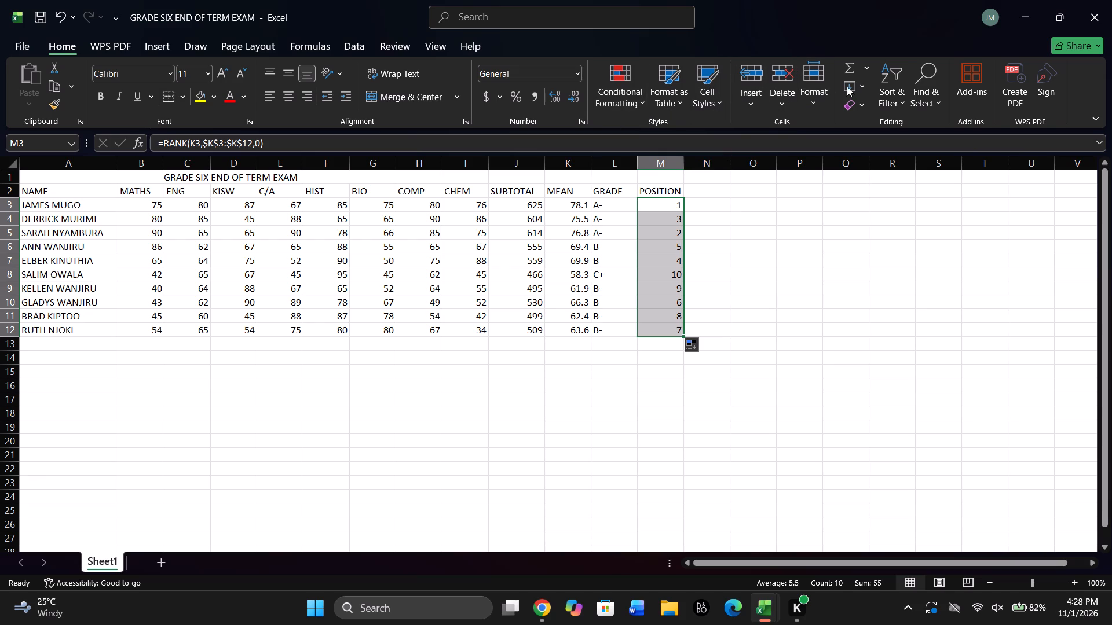
Sort the POSITION column from smallest to largest, expanding the selection to include the students' adjacent data.
{"action": "left_click", "coordinate": [898, 105]}
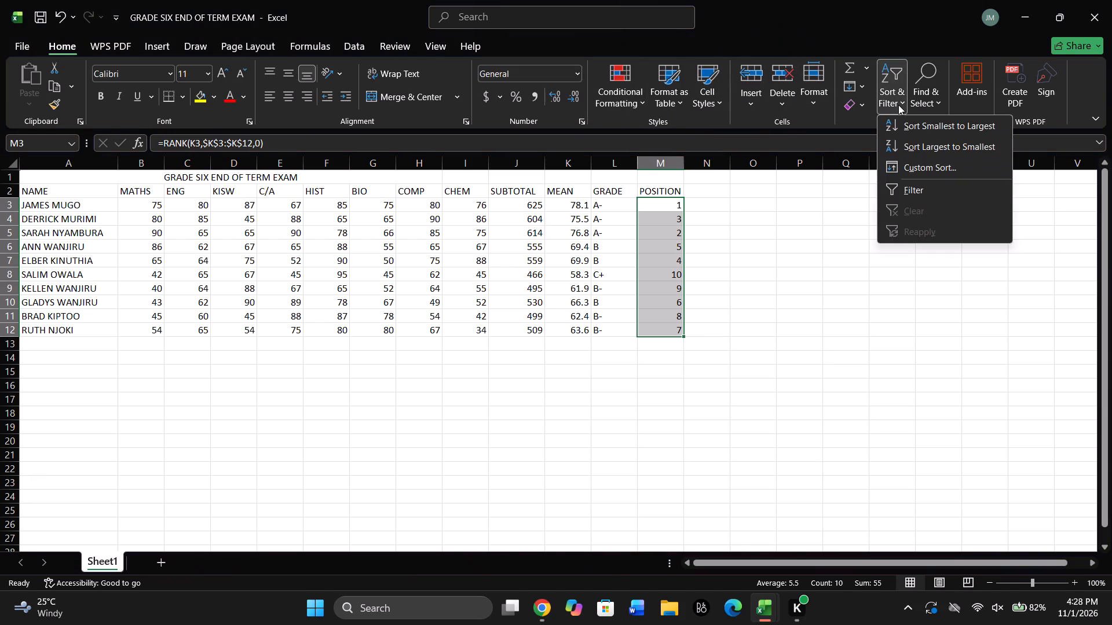
{"action": "left_click", "coordinate": [921, 122]}
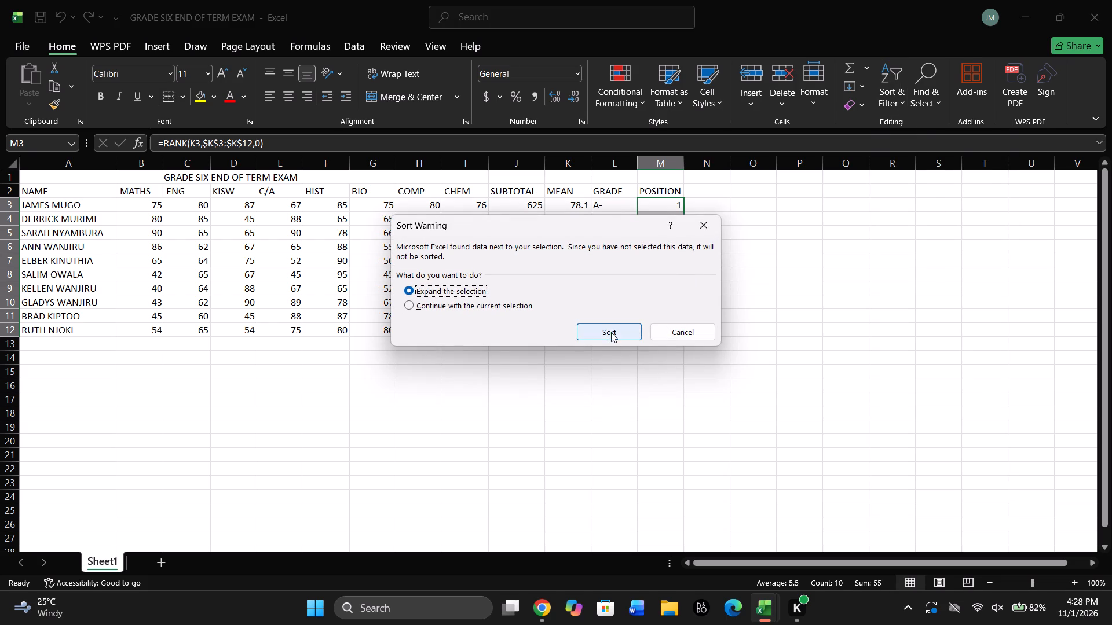
{"action": "left_click", "coordinate": [611, 332]}
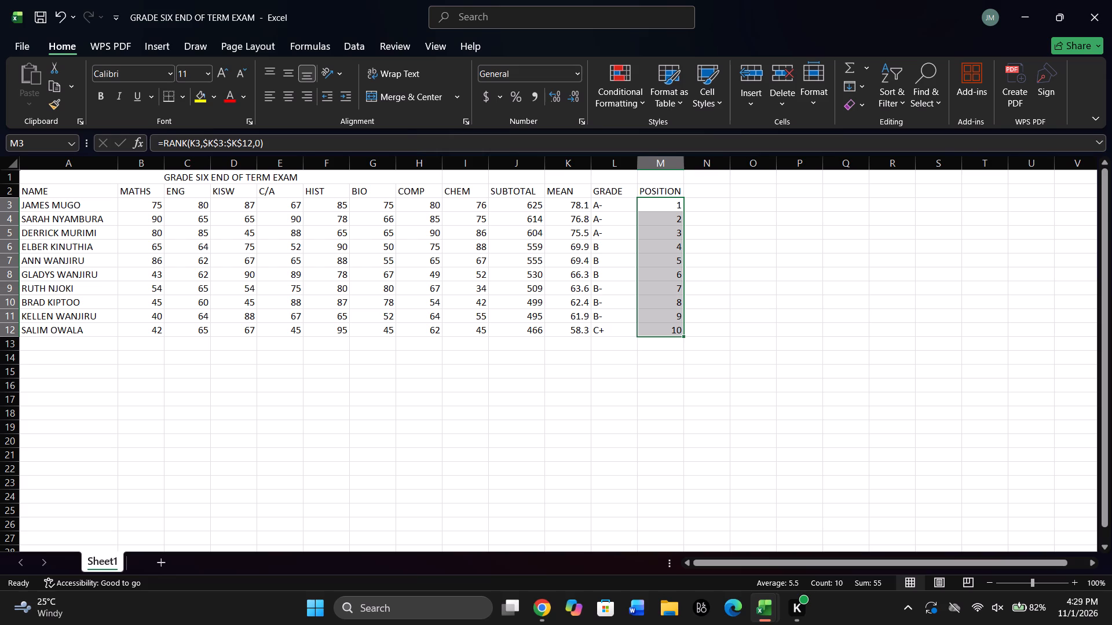
Merge and center the title GRADE SIX END OF TERM EXAM across A1:M1, over all the table columns.
{"action": "left_click", "coordinate": [193, 171]}
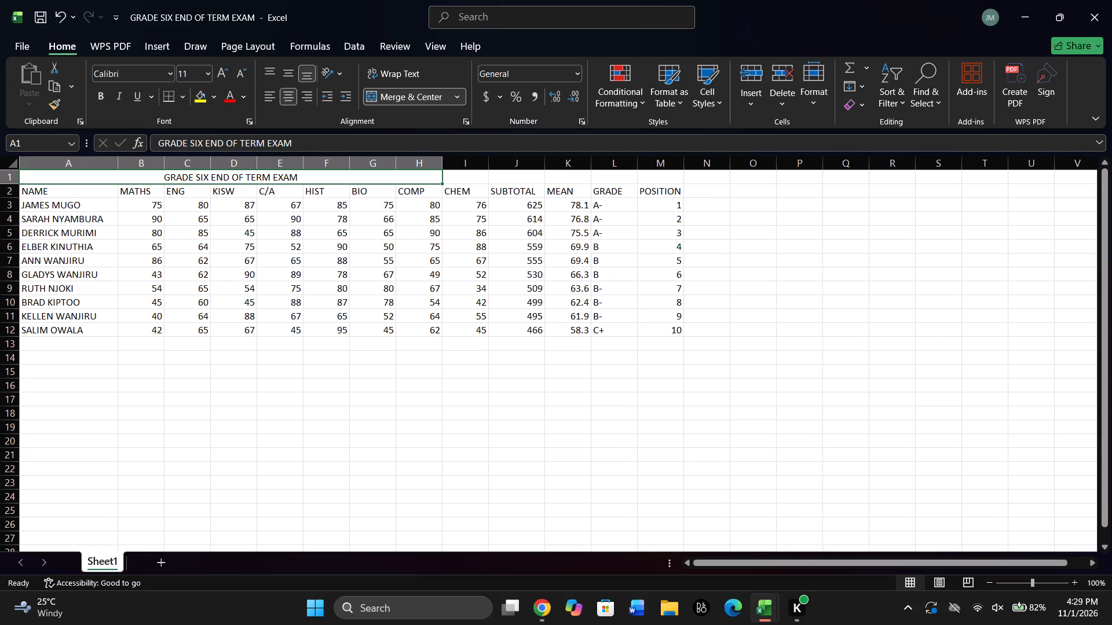
{"action": "left_click_drag", "start_coordinate": [398, 175], "coordinate": [520, 188]}
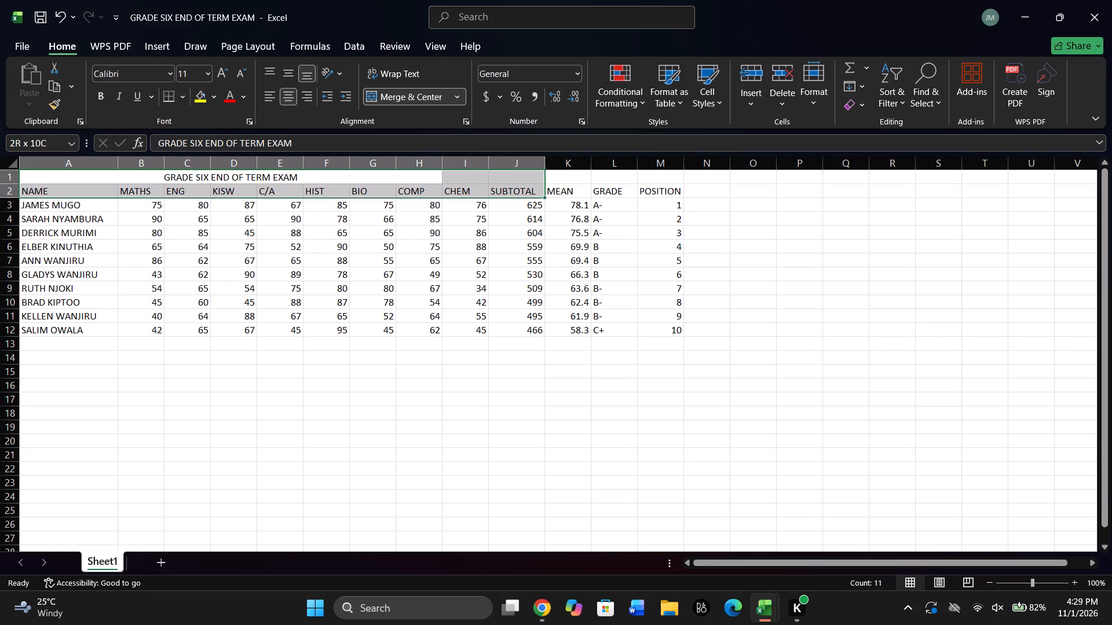
{"action": "left_click_drag", "start_coordinate": [520, 188], "coordinate": [663, 181]}
{"action": "left_click", "coordinate": [436, 89]}
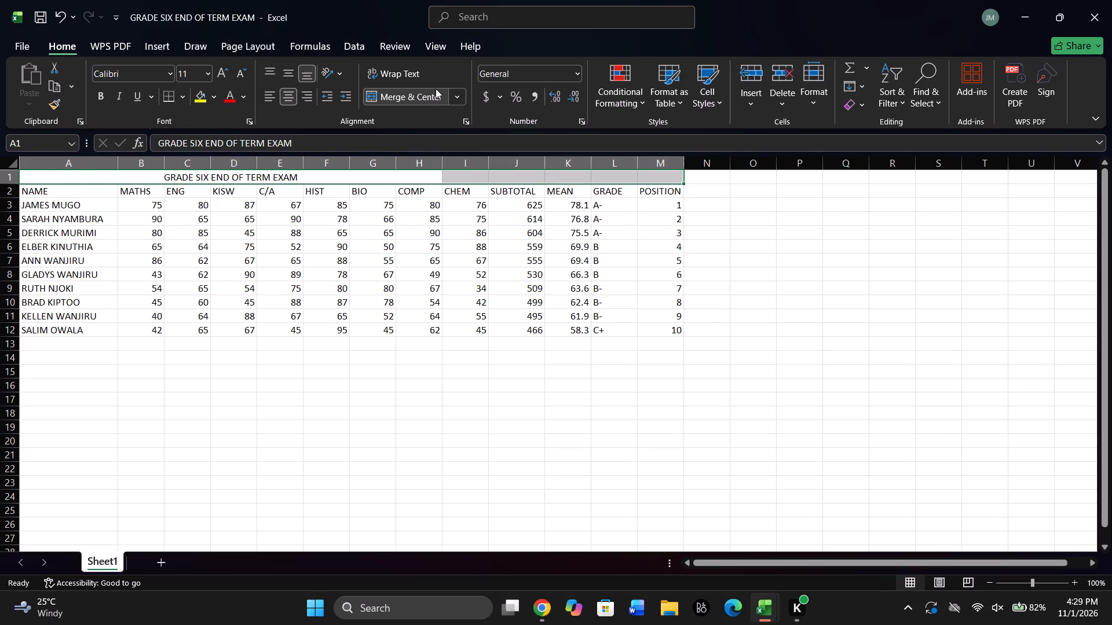
{"action": "left_click", "coordinate": [413, 96]}
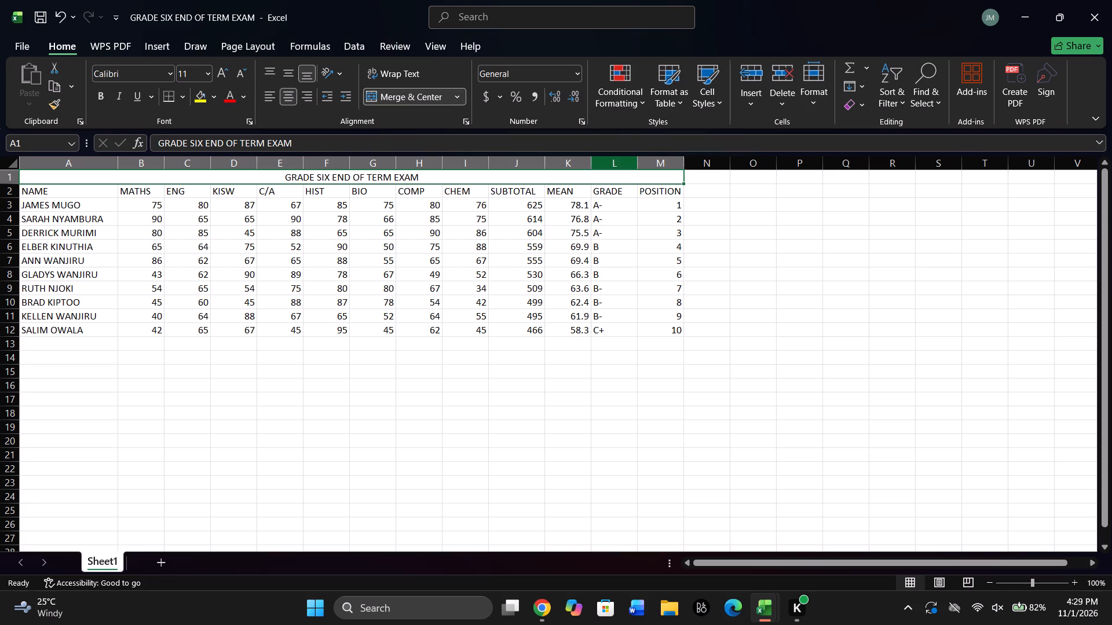
Make all the text in the exam table A1:M12 bold.
{"action": "left_click_drag", "start_coordinate": [603, 178], "coordinate": [610, 333]}
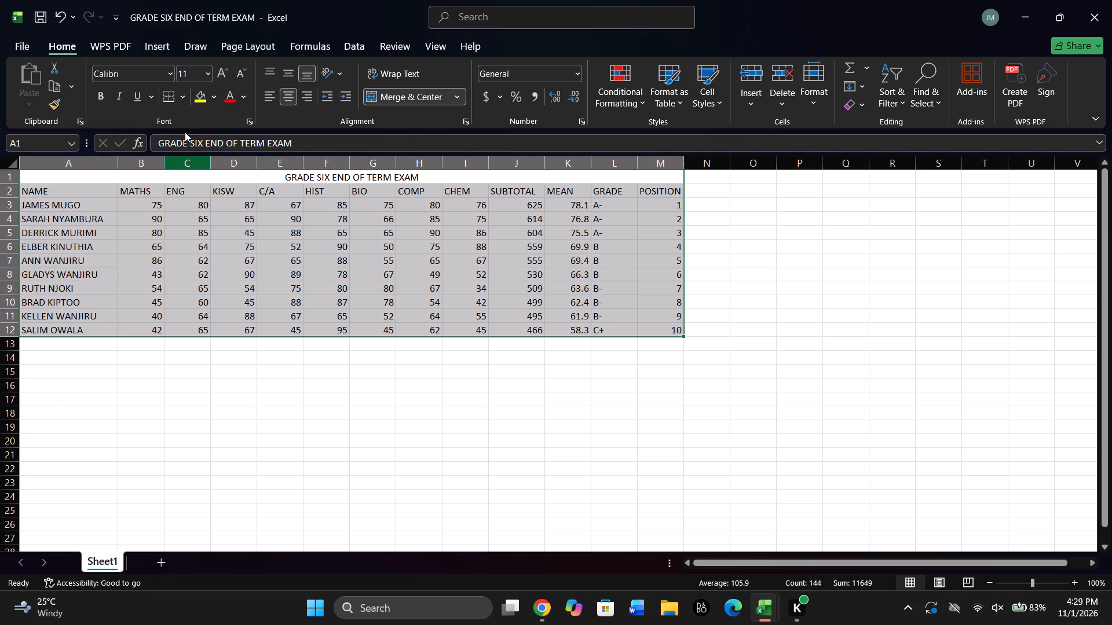
{"action": "left_click", "coordinate": [177, 97]}
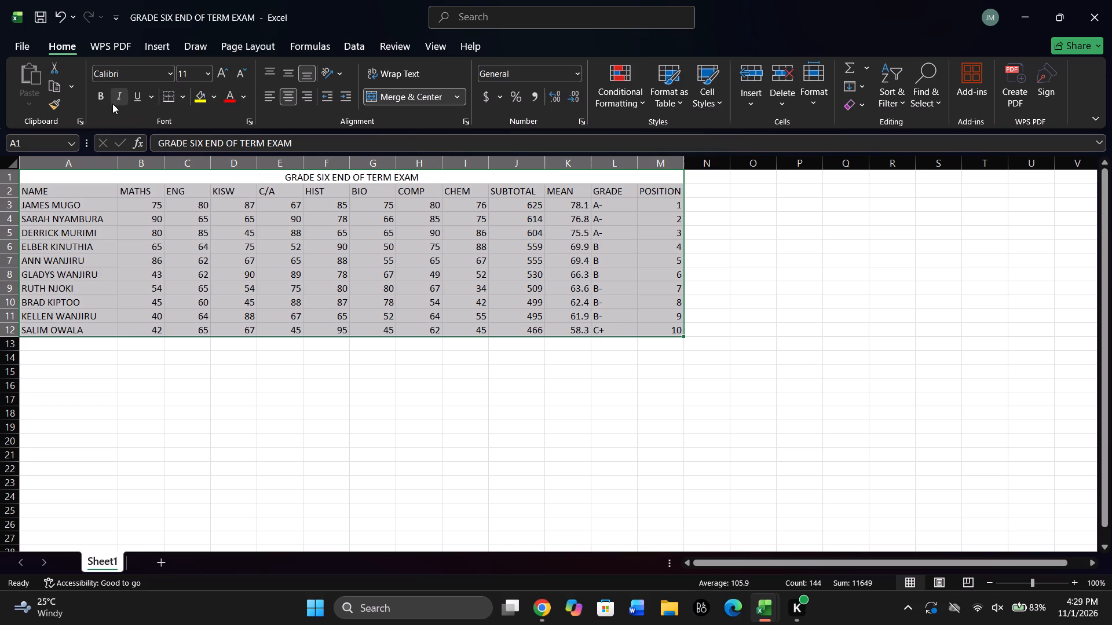
{"action": "left_click", "coordinate": [101, 102]}
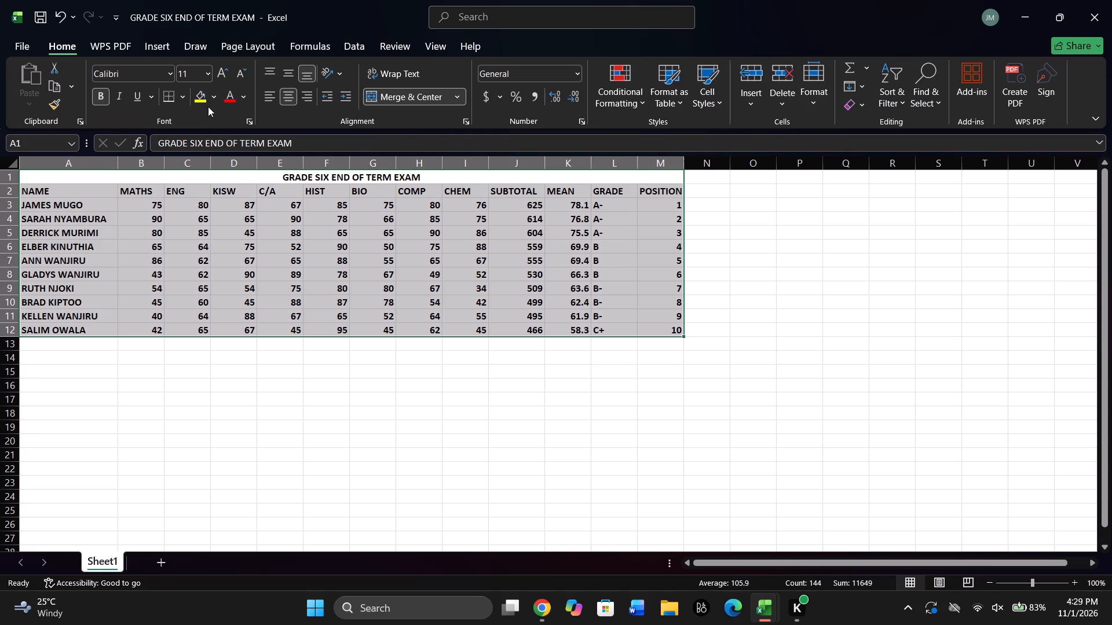
Apply all borders to every cell of the exam table A1:M12.
{"action": "left_click", "coordinate": [181, 98]}
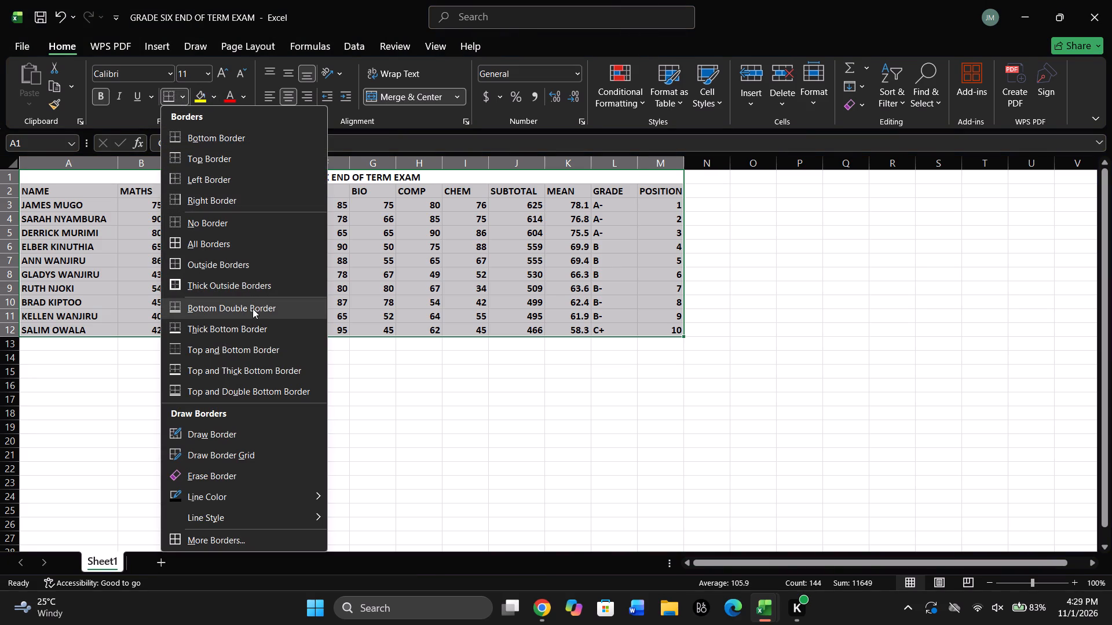
{"action": "left_click", "coordinate": [218, 253]}
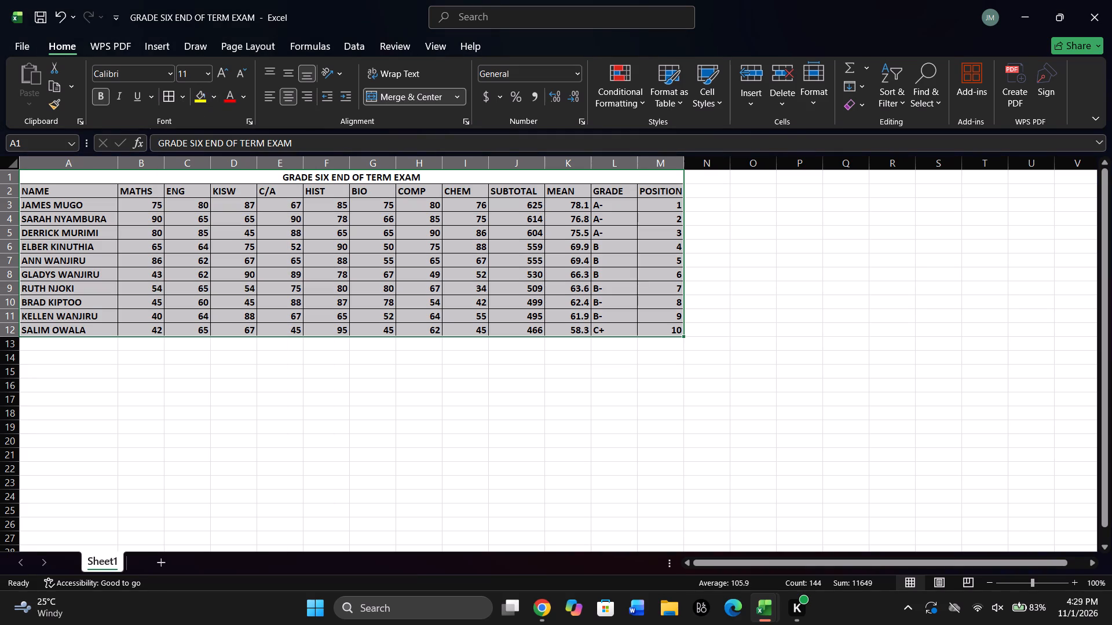
{"action": "left_click", "coordinate": [268, 344]}
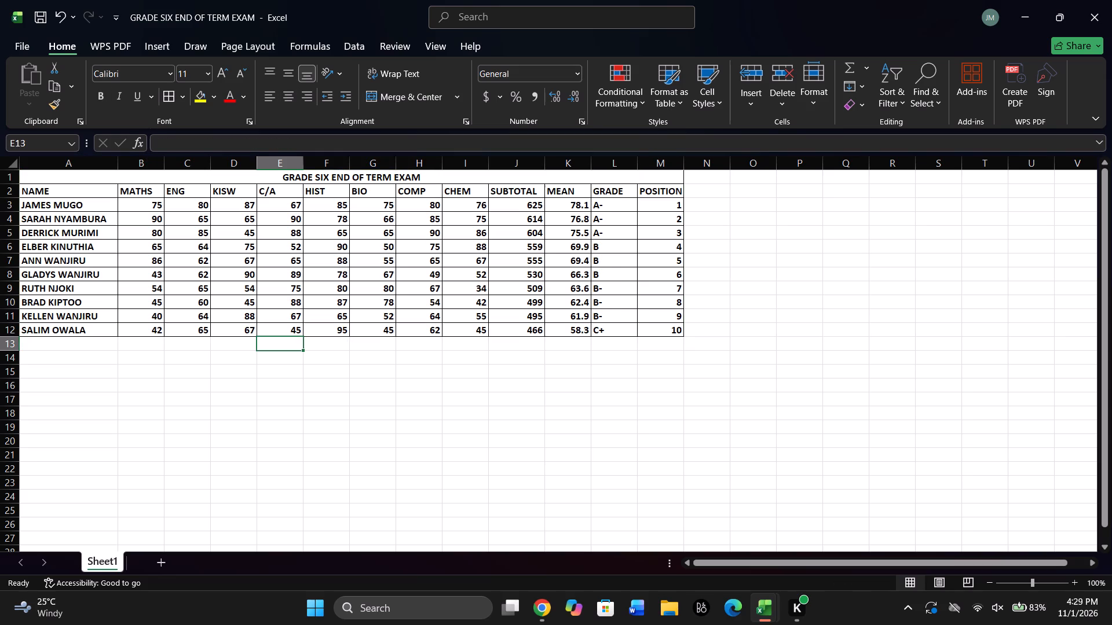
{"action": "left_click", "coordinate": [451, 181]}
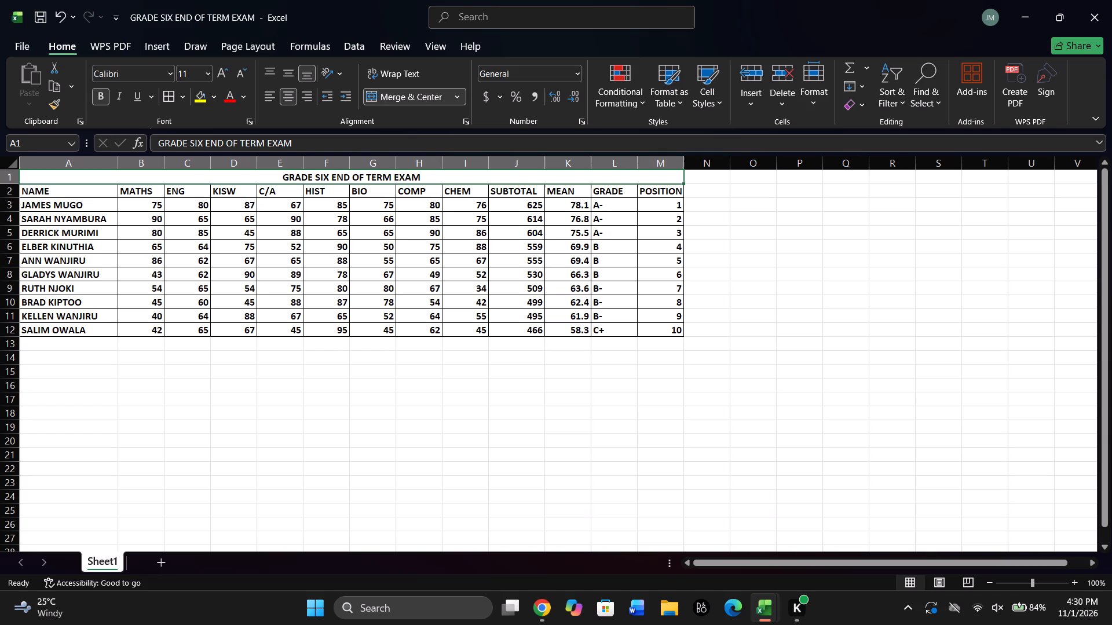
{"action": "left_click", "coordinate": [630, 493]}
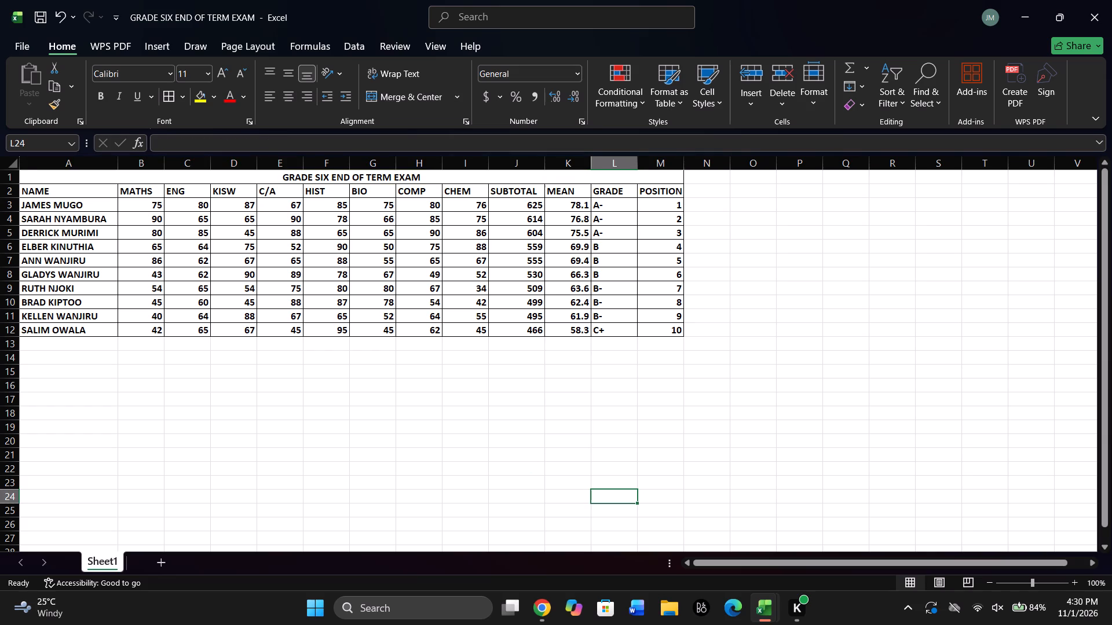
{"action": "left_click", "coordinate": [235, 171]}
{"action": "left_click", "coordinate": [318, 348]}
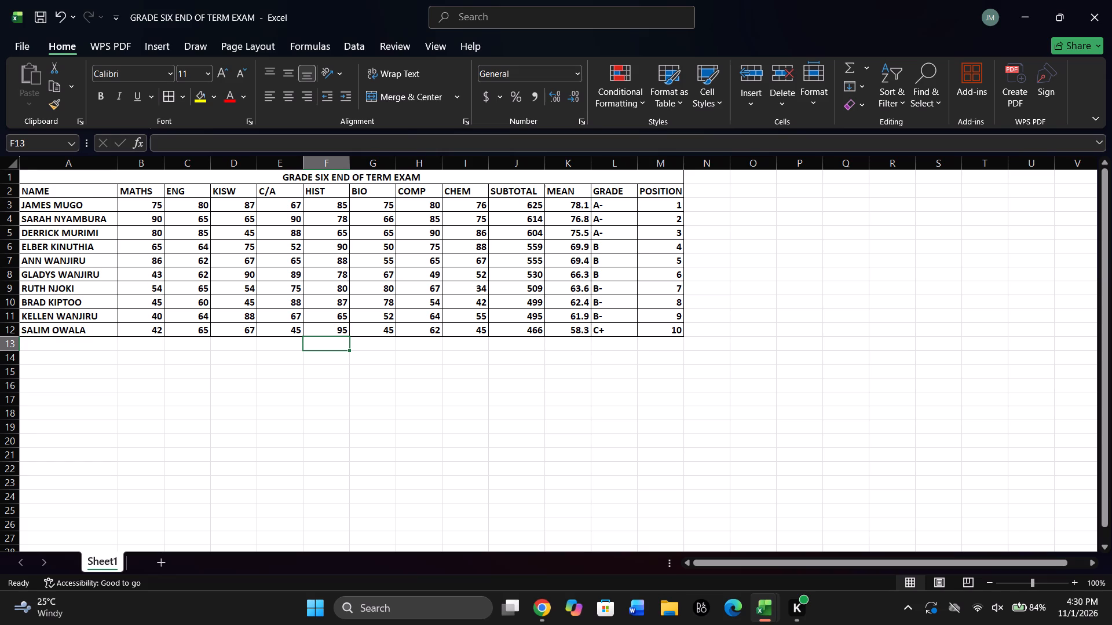
Insert a 2-D clustered column chart from the whole exam table A1:M12.
{"action": "left_click_drag", "start_coordinate": [555, 179], "coordinate": [552, 319]}
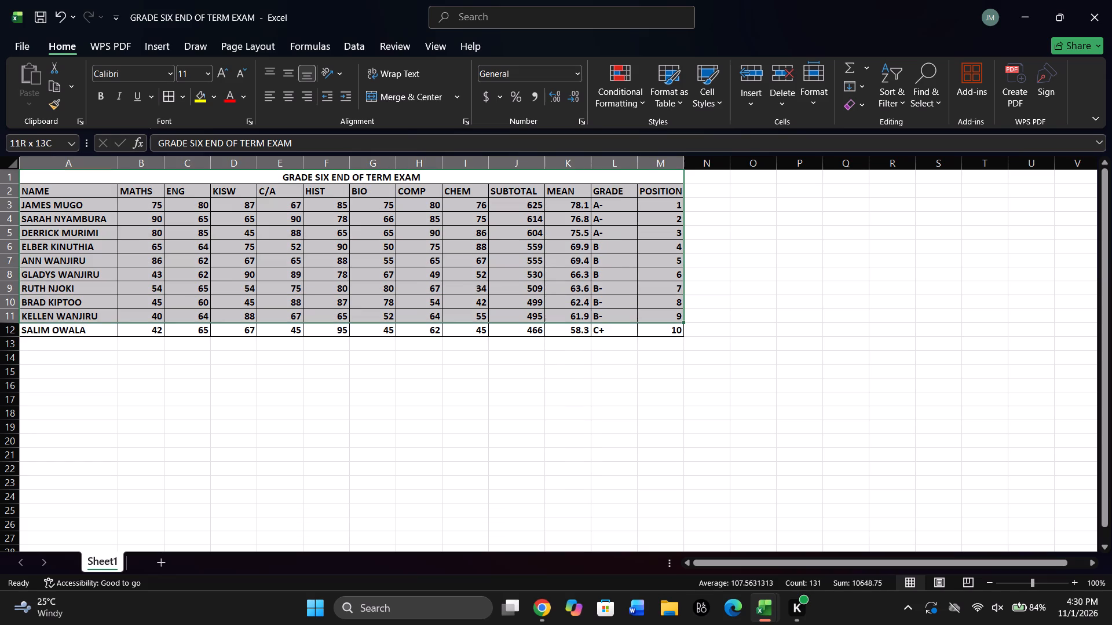
{"action": "left_click_drag", "start_coordinate": [552, 319], "coordinate": [551, 336]}
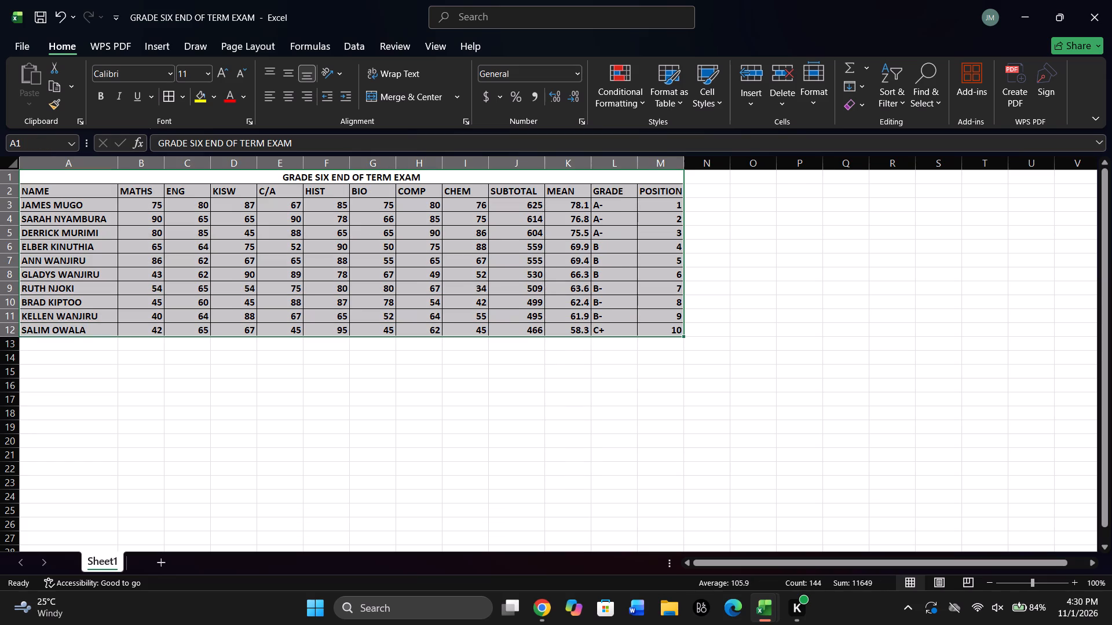
{"action": "left_click", "coordinate": [588, 174]}
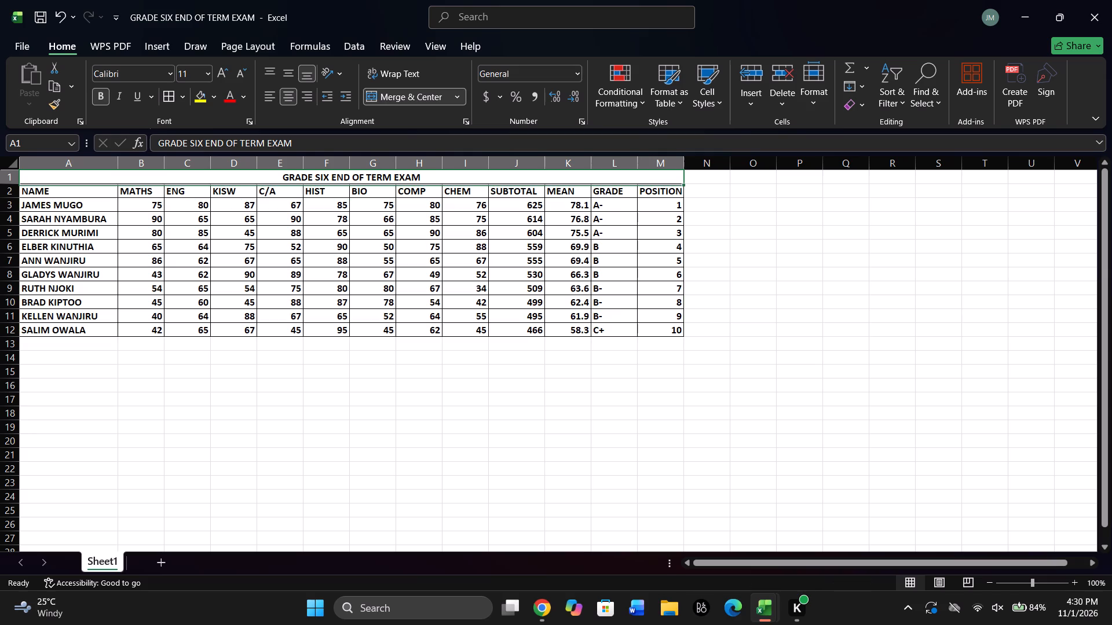
{"action": "left_click_drag", "start_coordinate": [584, 175], "coordinate": [591, 301]}
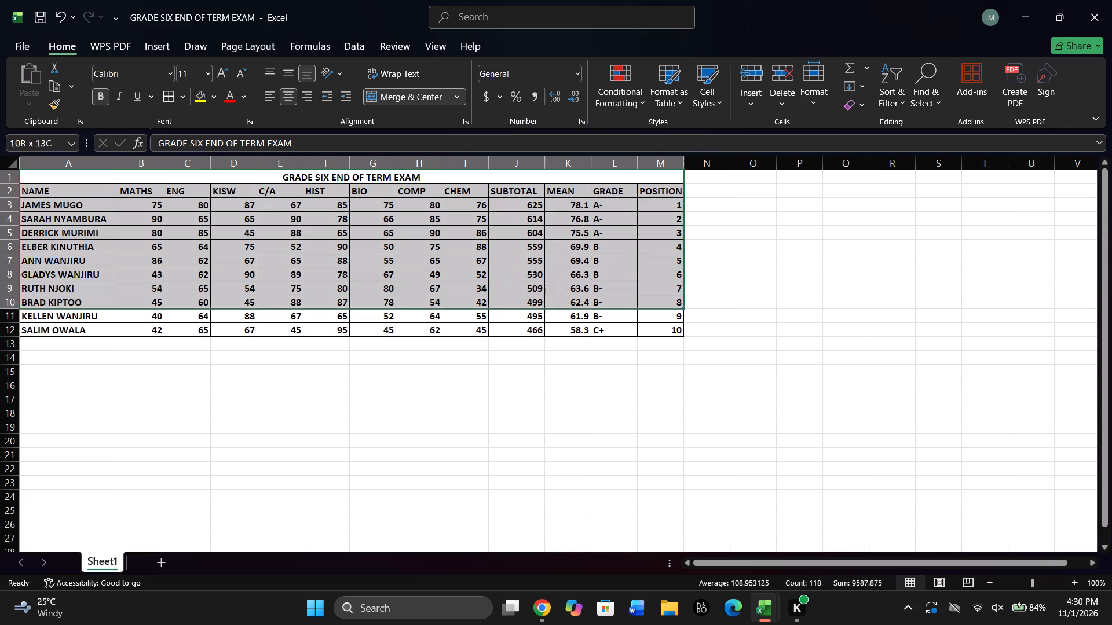
{"action": "left_click_drag", "start_coordinate": [591, 301], "coordinate": [595, 326]}
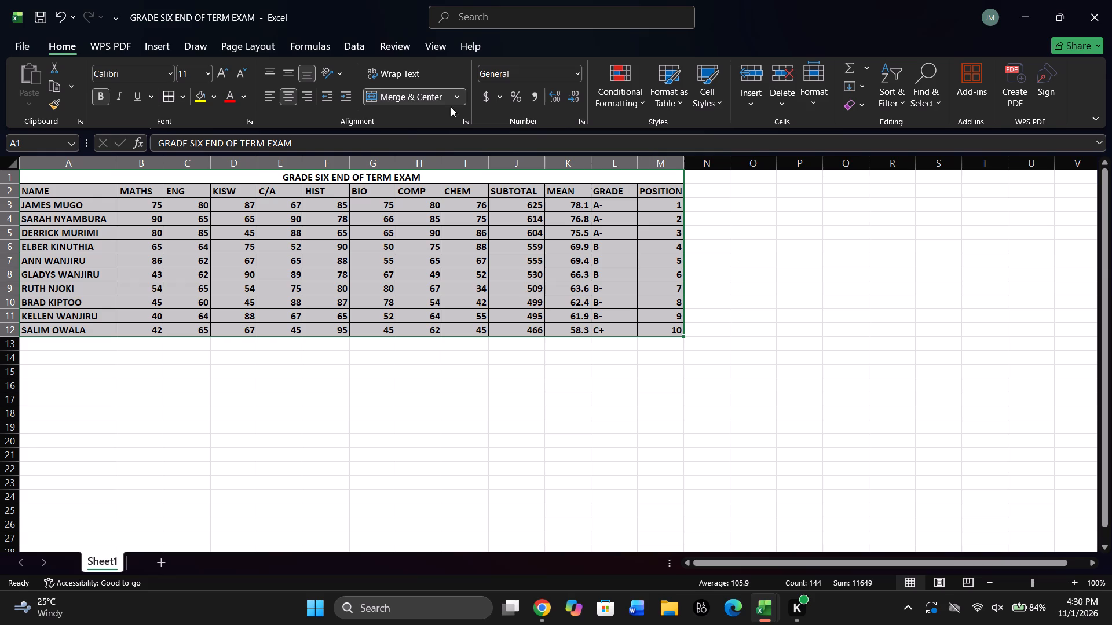
{"action": "left_click", "coordinate": [163, 46]}
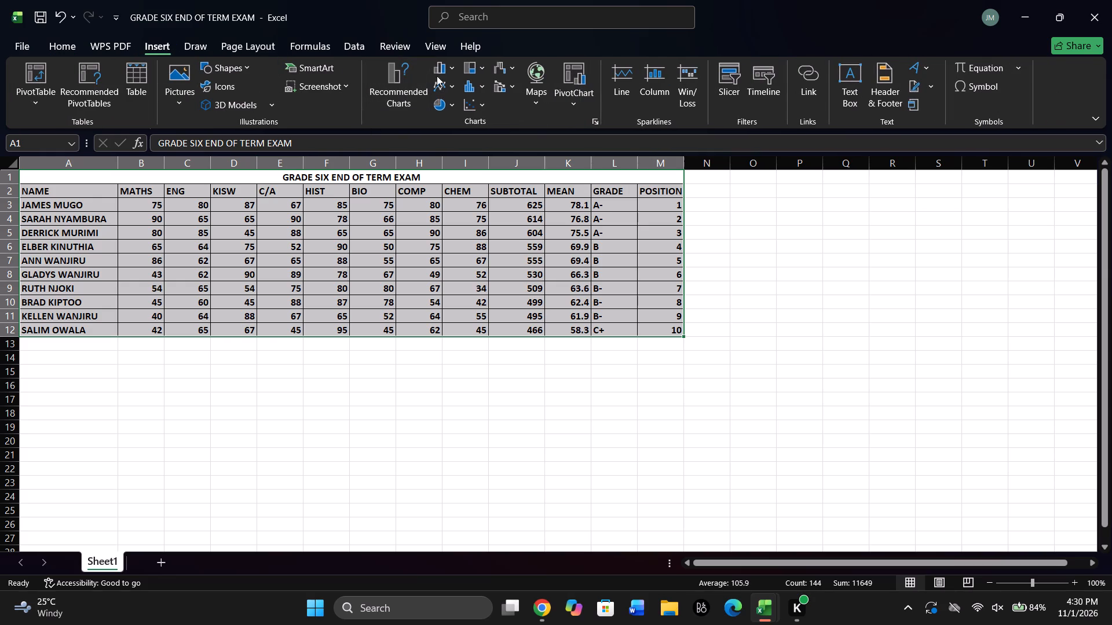
{"action": "left_click", "coordinate": [458, 75]}
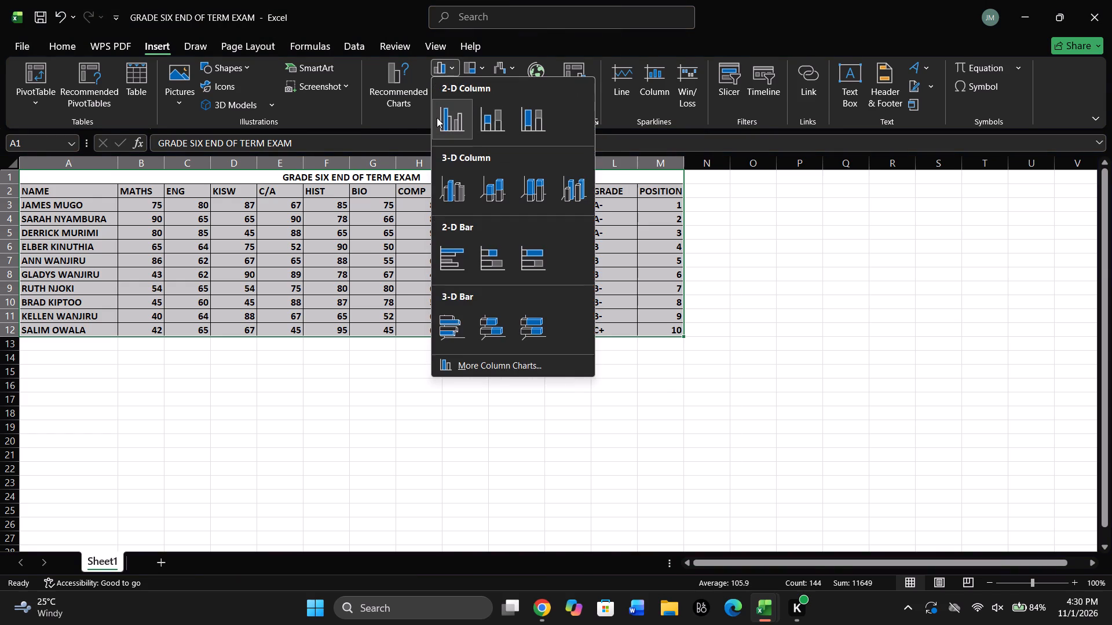
{"action": "left_click", "coordinate": [434, 124]}
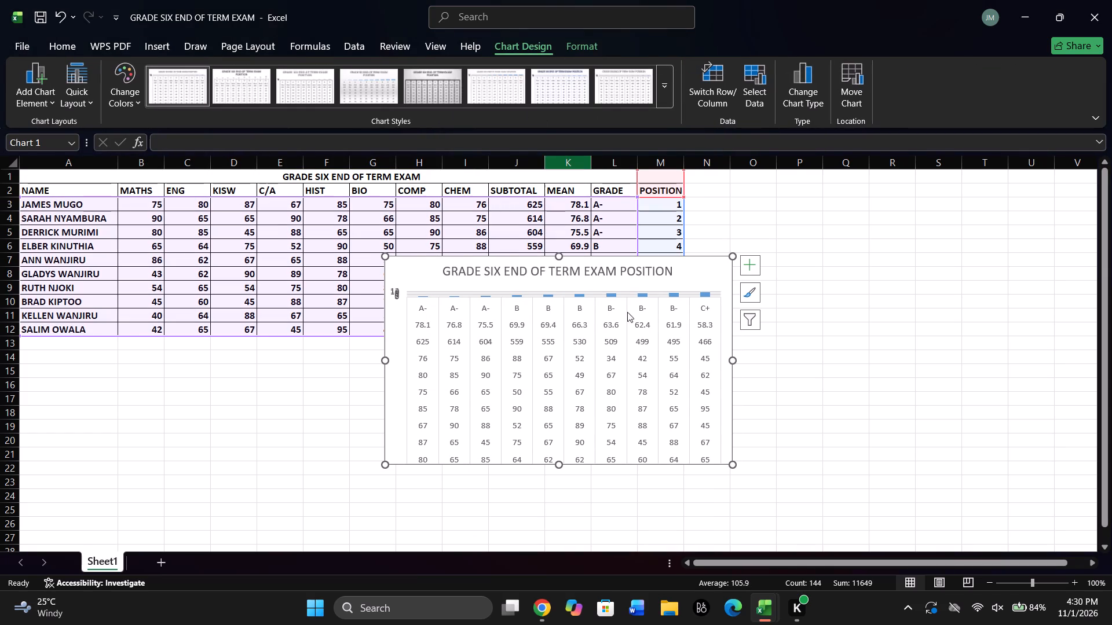
Move the chart below the exam table so its top-left corner sits at about cell F14.
{"action": "left_click_drag", "start_coordinate": [683, 270], "coordinate": [749, 293]}
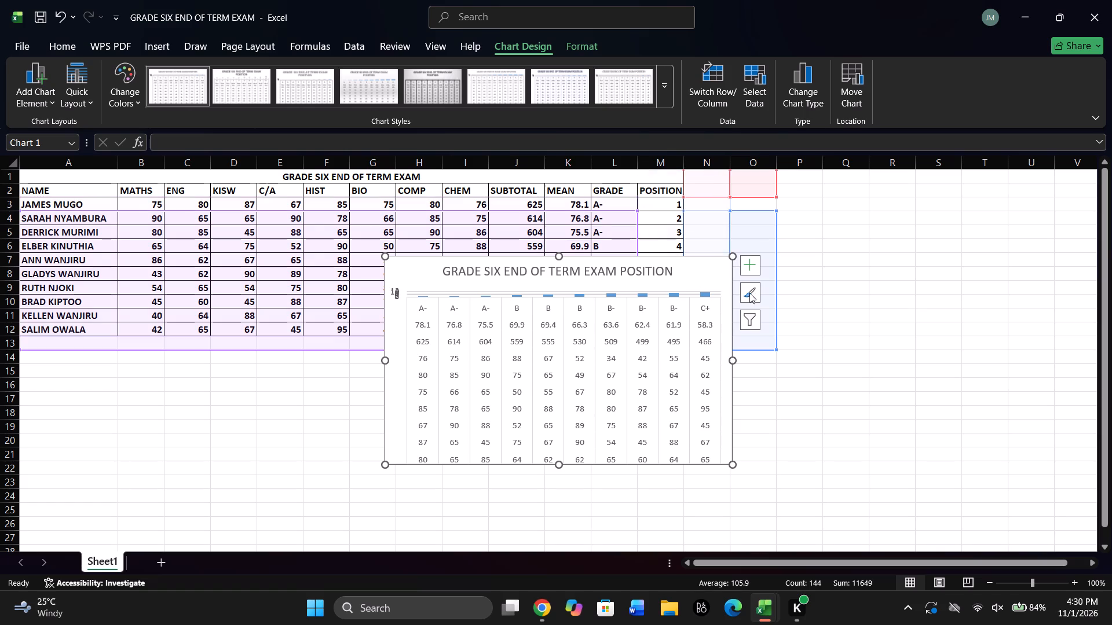
{"action": "left_click_drag", "start_coordinate": [749, 293], "coordinate": [722, 278]}
{"action": "left_click_drag", "start_coordinate": [689, 271], "coordinate": [902, 356]}
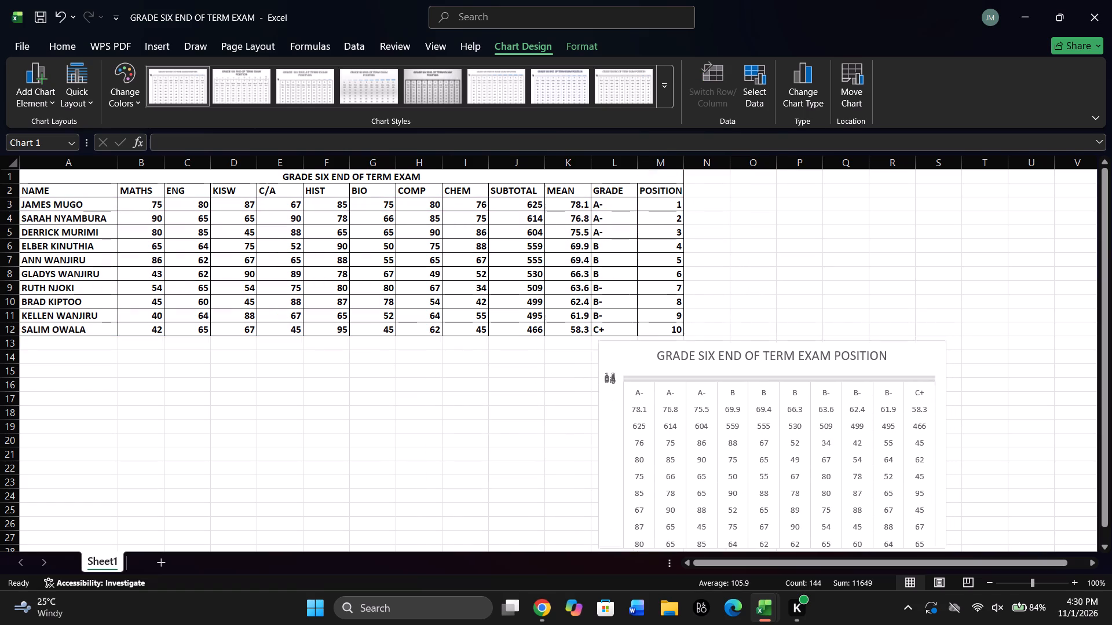
{"action": "left_click_drag", "start_coordinate": [902, 356], "coordinate": [762, 375]}
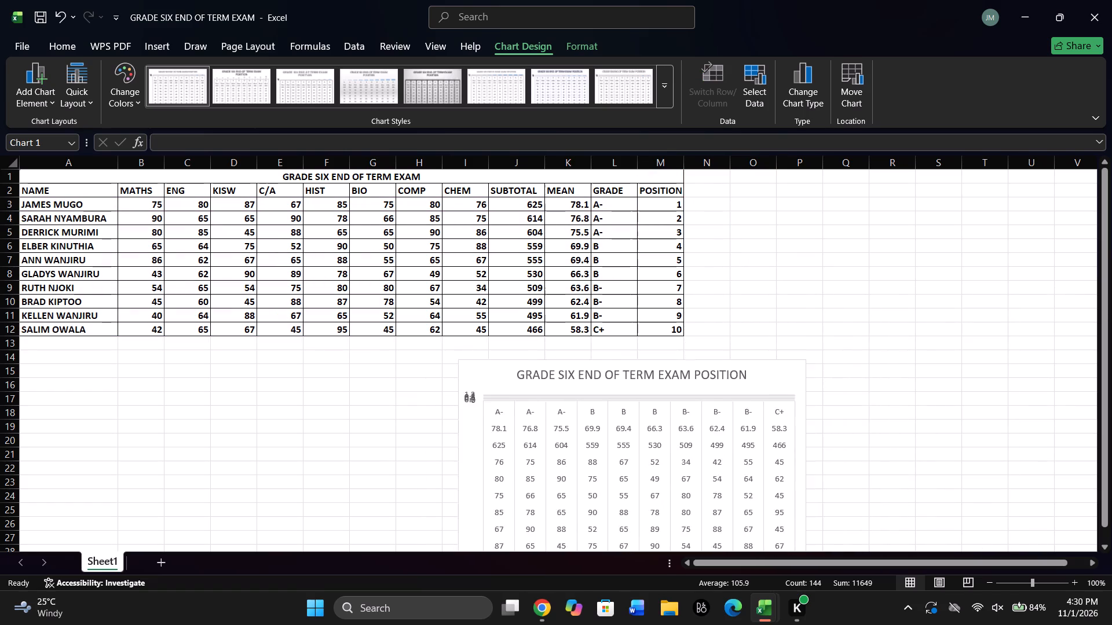
{"action": "left_click_drag", "start_coordinate": [762, 375], "coordinate": [620, 365]}
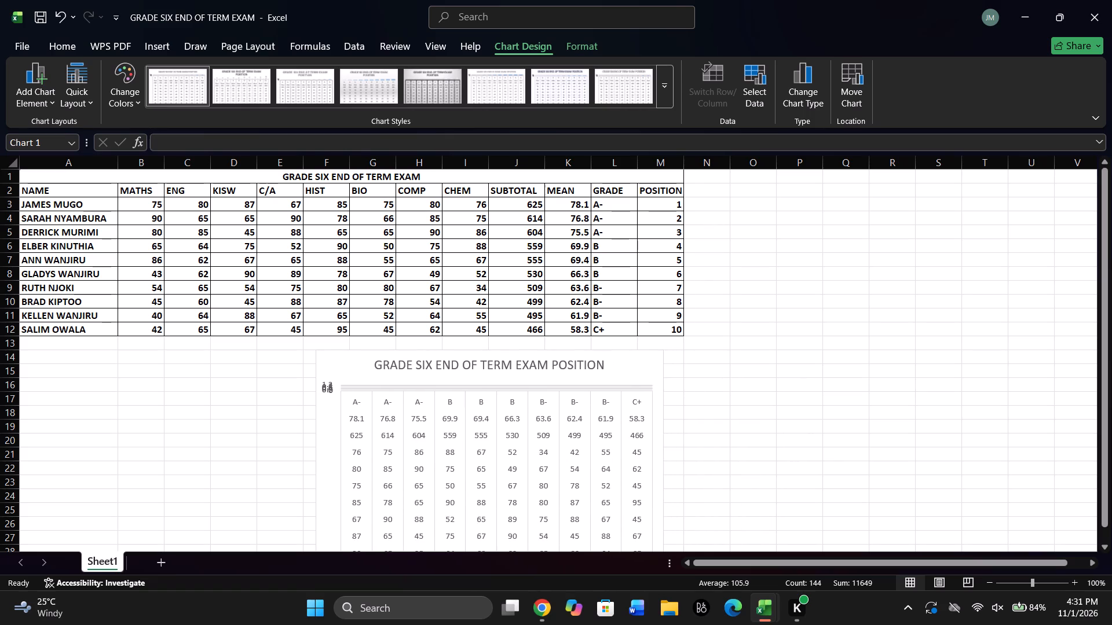
{"action": "left_click_drag", "start_coordinate": [620, 365], "coordinate": [607, 369]}
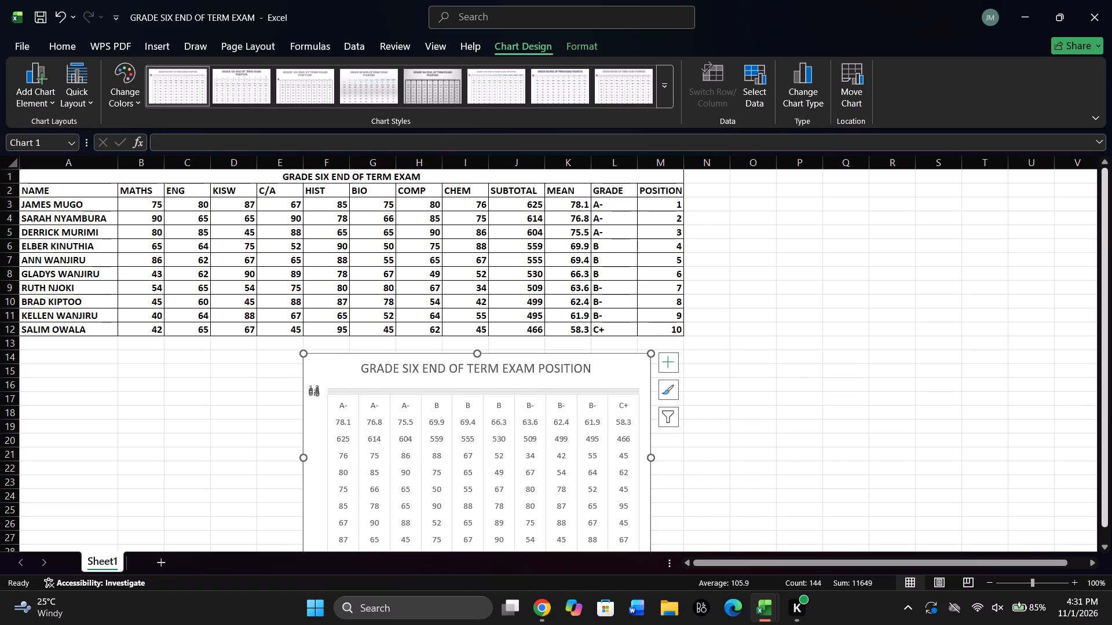
Enlarge the chart on three sides so it spans about columns E to N and rows 14 to 34.
{"action": "left_click", "coordinate": [1109, 546]}
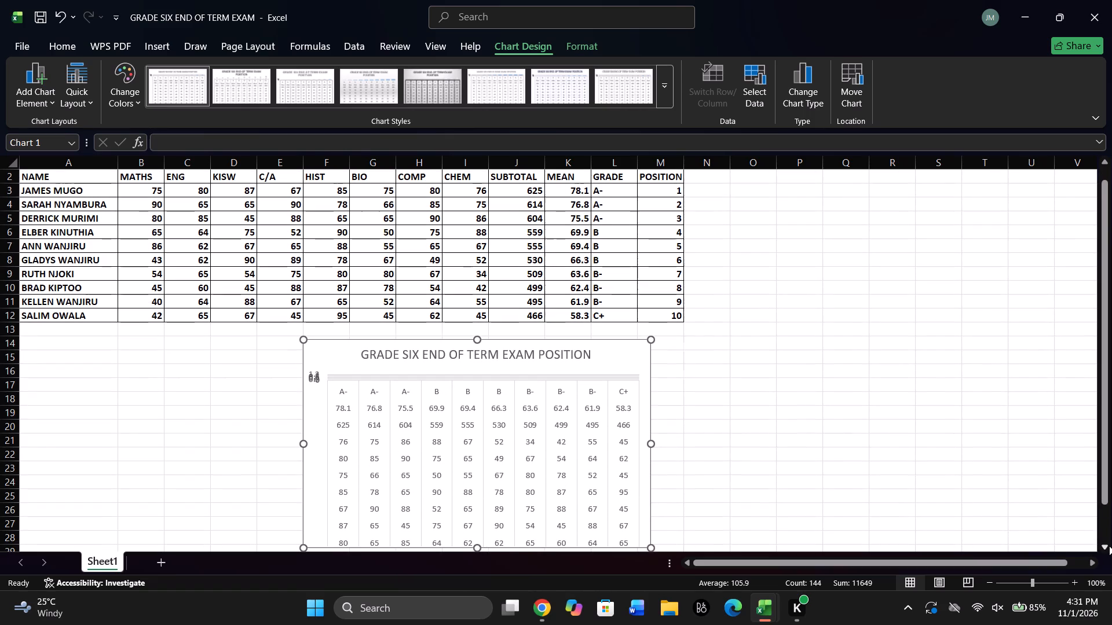
{"action": "left_click", "coordinate": [1109, 546]}
{"action": "triple_click", "coordinate": [1109, 546]}
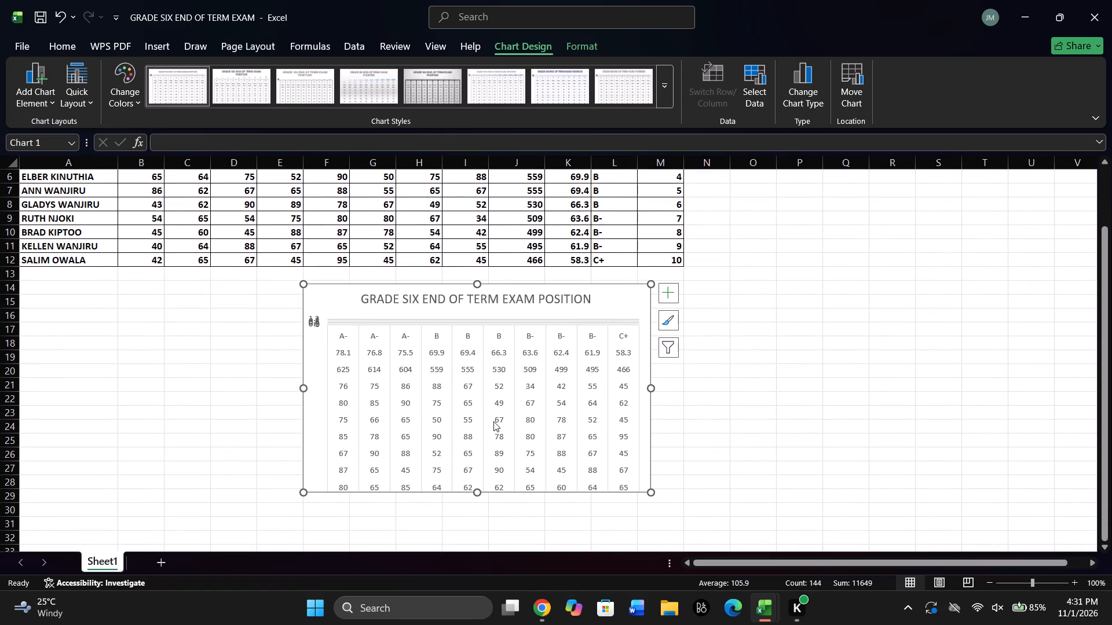
{"action": "left_click", "coordinate": [493, 421]}
{"action": "left_click_drag", "start_coordinate": [477, 492], "coordinate": [479, 513]}
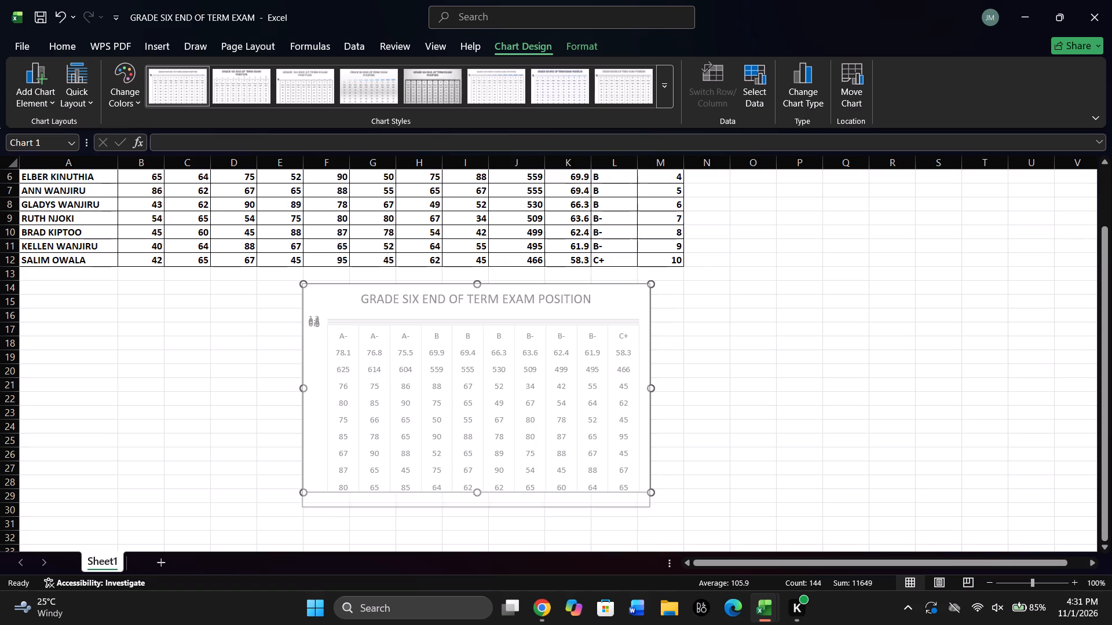
{"action": "left_click_drag", "start_coordinate": [479, 513], "coordinate": [478, 538]}
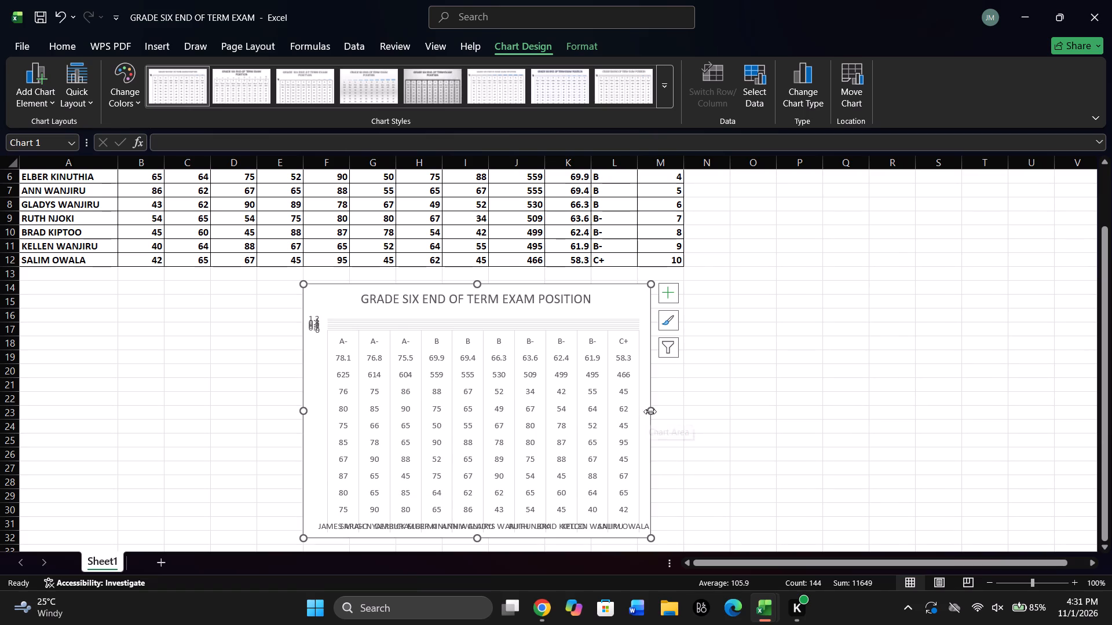
{"action": "left_click_drag", "start_coordinate": [650, 411], "coordinate": [722, 406]}
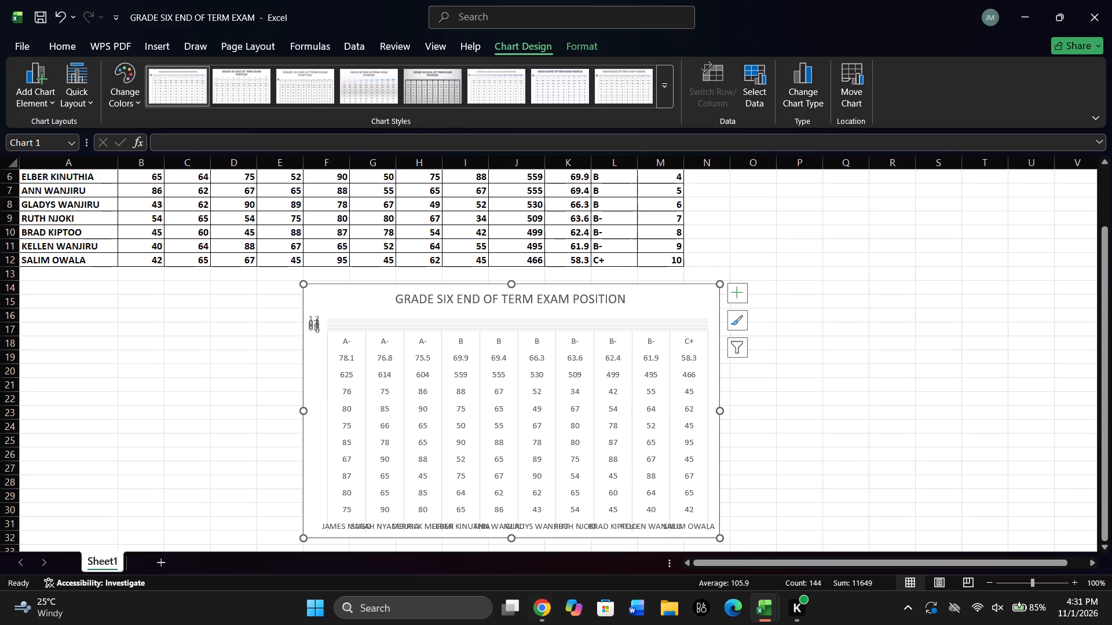
{"action": "left_click_drag", "start_coordinate": [301, 409], "coordinate": [298, 409]}
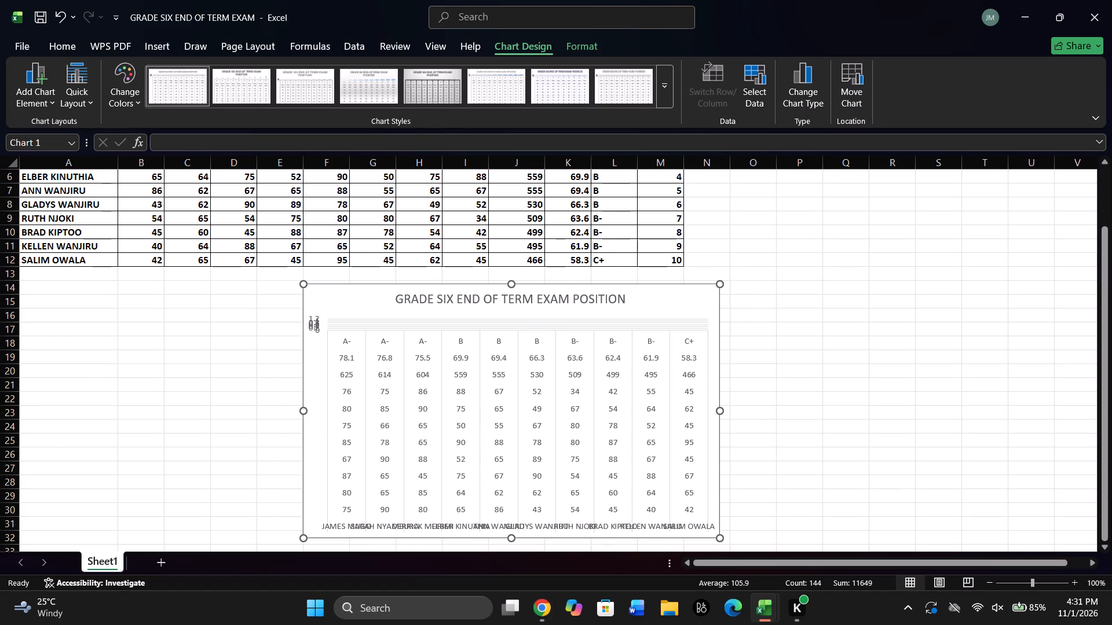
{"action": "left_click_drag", "start_coordinate": [298, 409], "coordinate": [256, 409]}
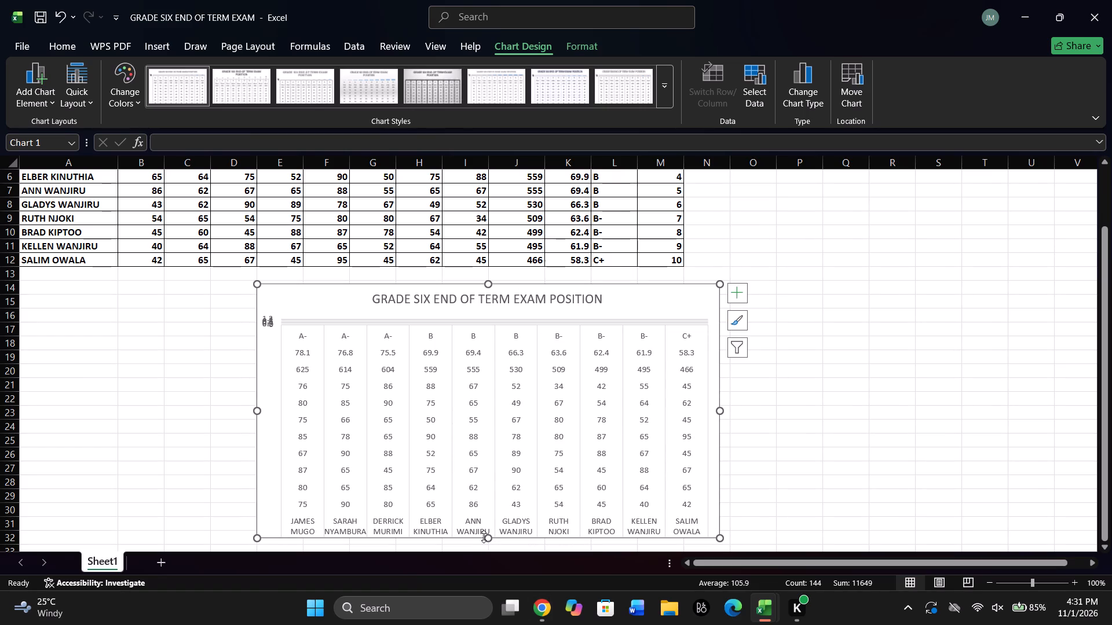
{"action": "left_click_drag", "start_coordinate": [484, 536], "coordinate": [487, 555]}
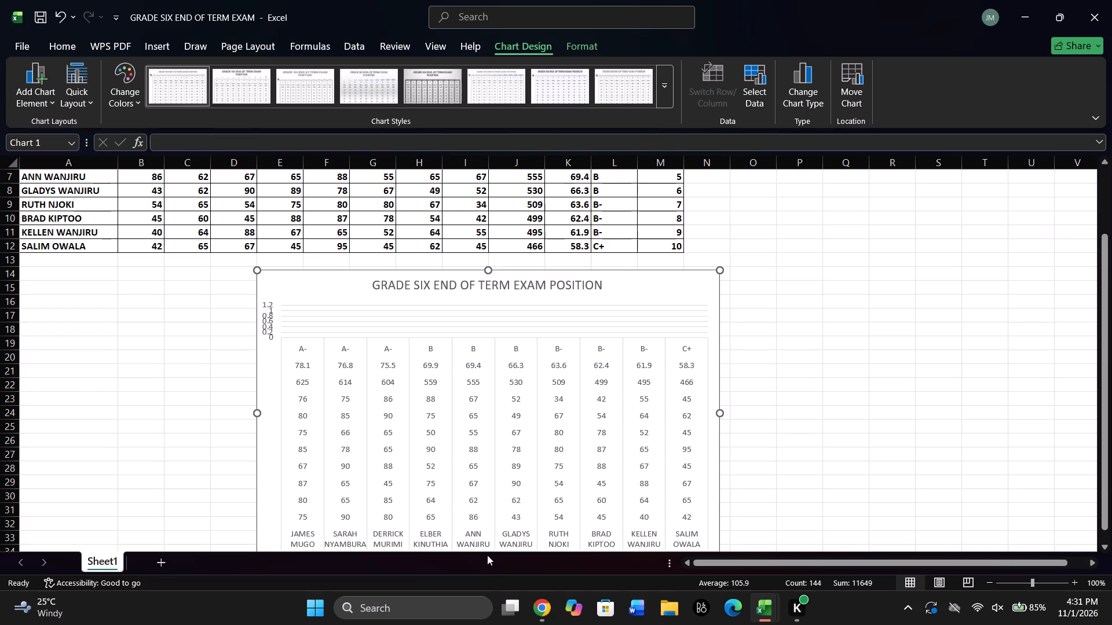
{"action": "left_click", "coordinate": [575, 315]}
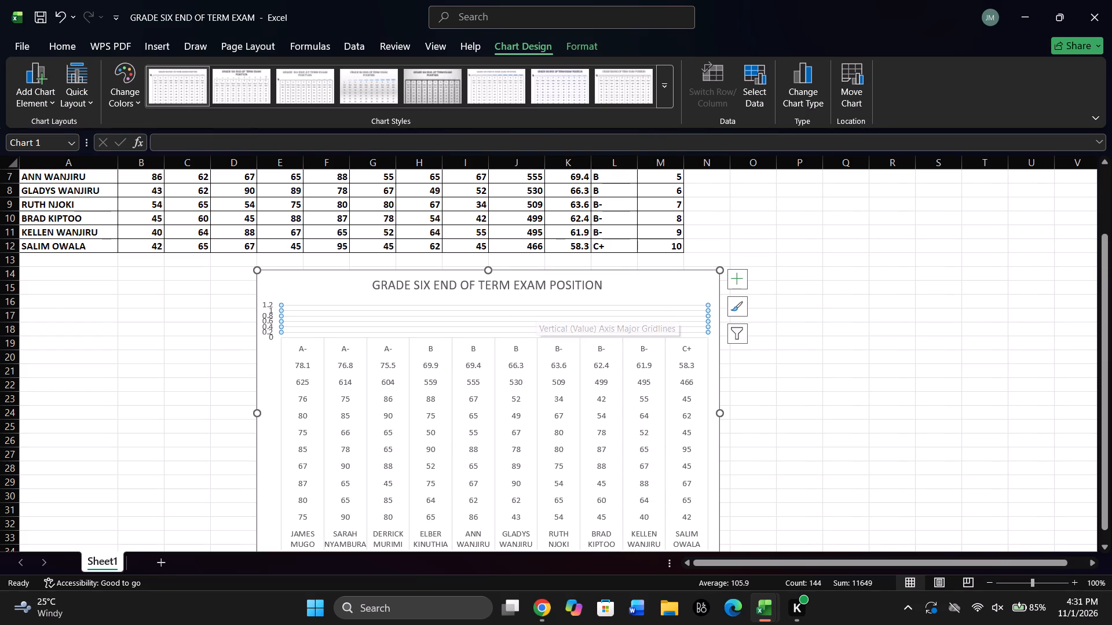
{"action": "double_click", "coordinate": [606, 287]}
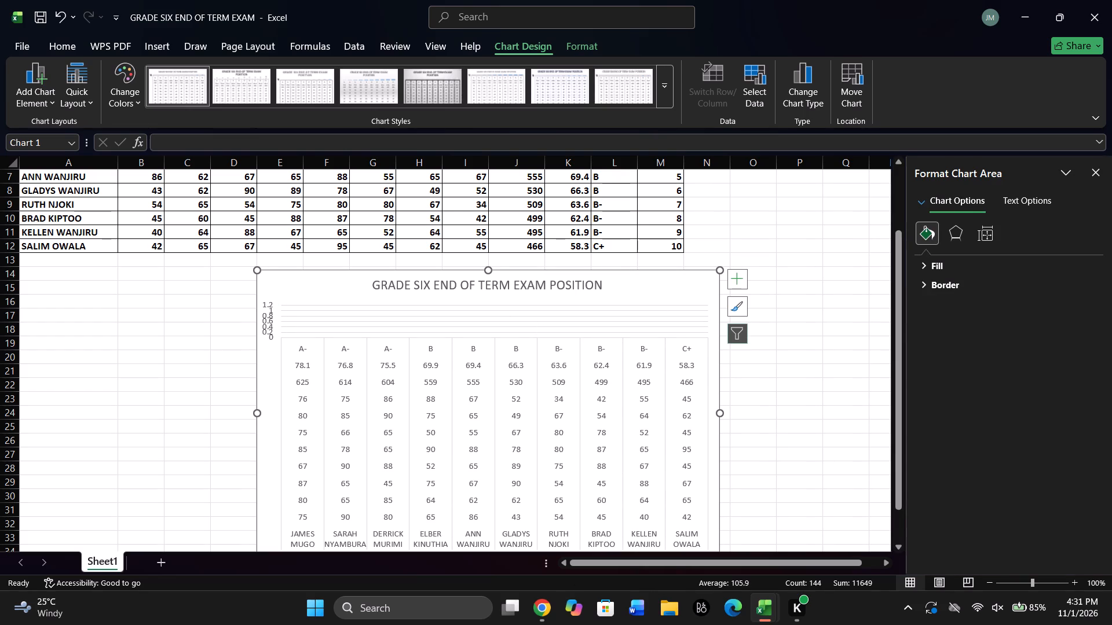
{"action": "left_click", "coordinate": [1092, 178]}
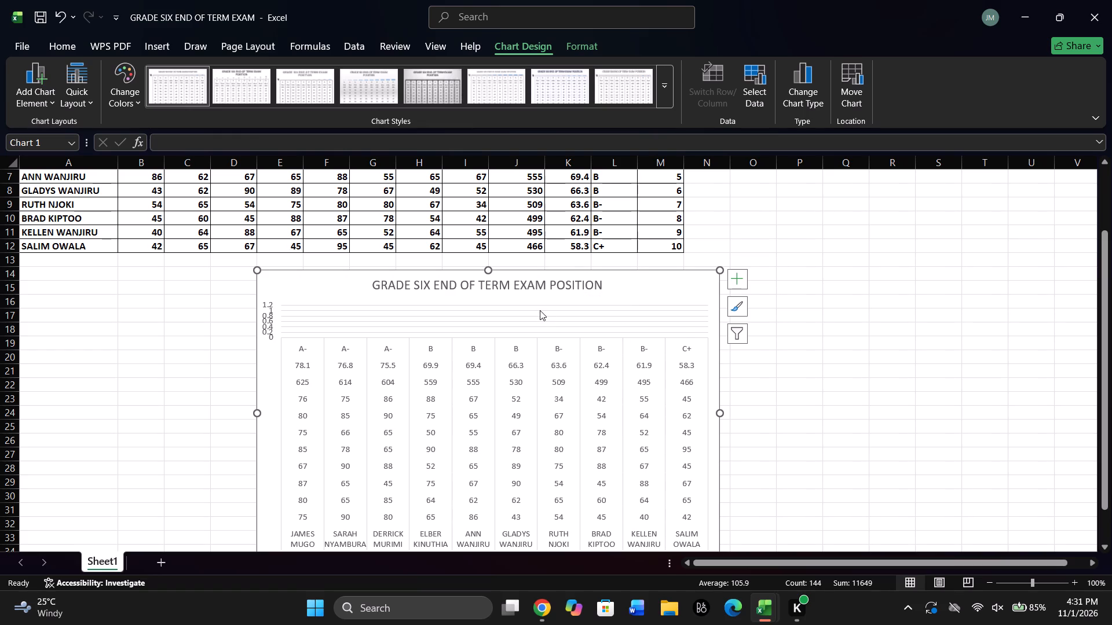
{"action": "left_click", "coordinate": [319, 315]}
Enlarge the chart further, widening it slightly into column D and extending its bottom edge to about row 37.
{"action": "left_click_drag", "start_coordinate": [255, 416], "coordinate": [245, 414]}
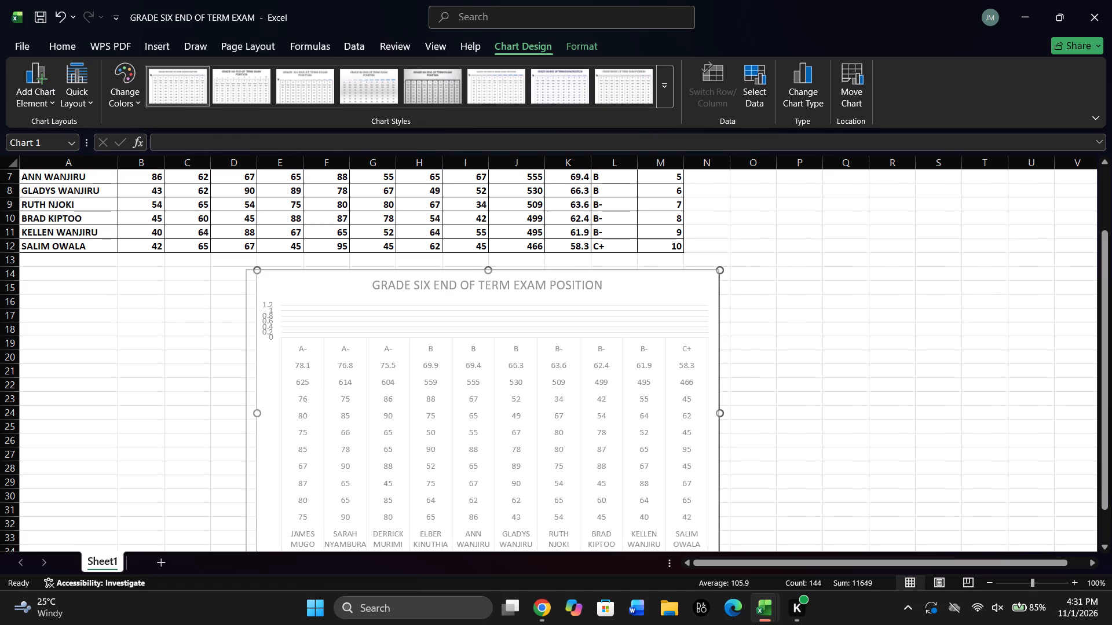
{"action": "left_click_drag", "start_coordinate": [245, 414], "coordinate": [244, 416]}
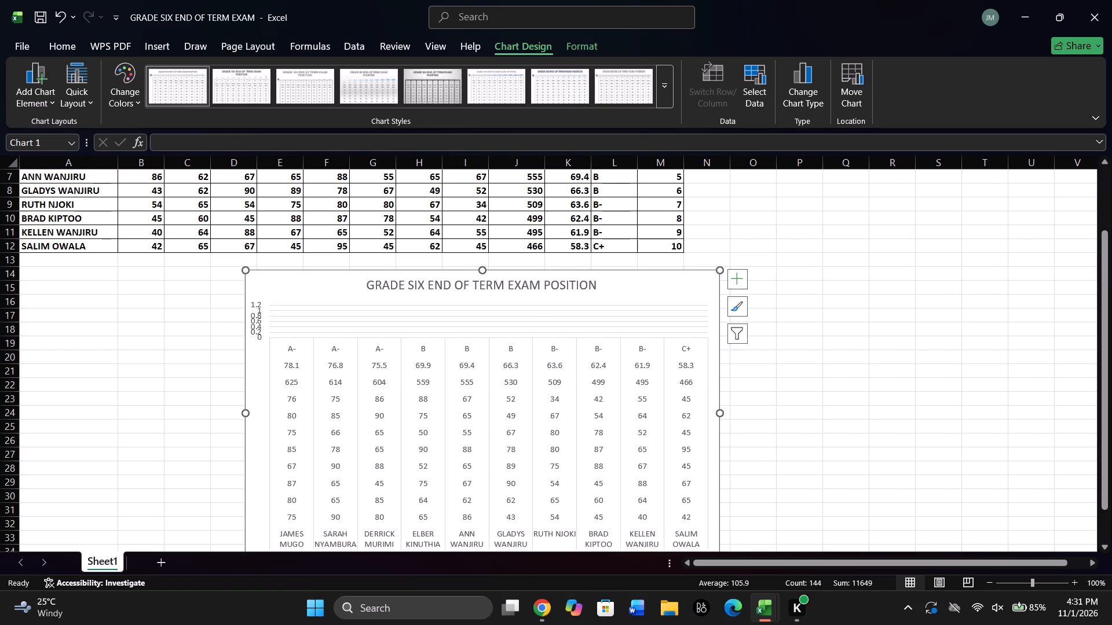
{"action": "triple_click", "coordinate": [1107, 543]}
{"action": "triple_click", "coordinate": [1107, 543]}
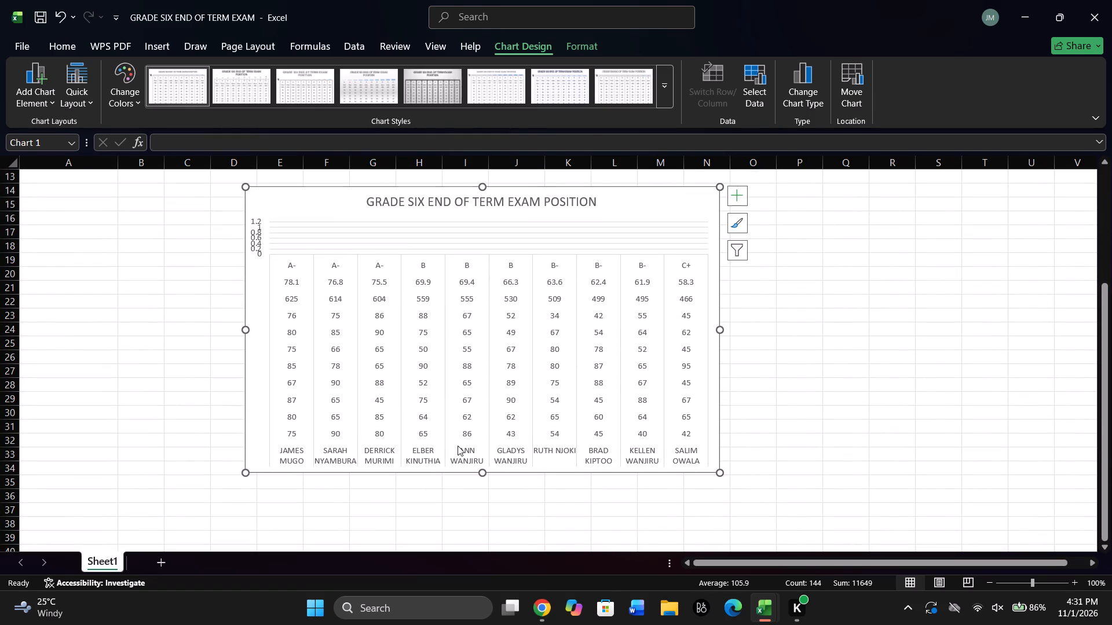
{"action": "left_click_drag", "start_coordinate": [479, 476], "coordinate": [480, 514]}
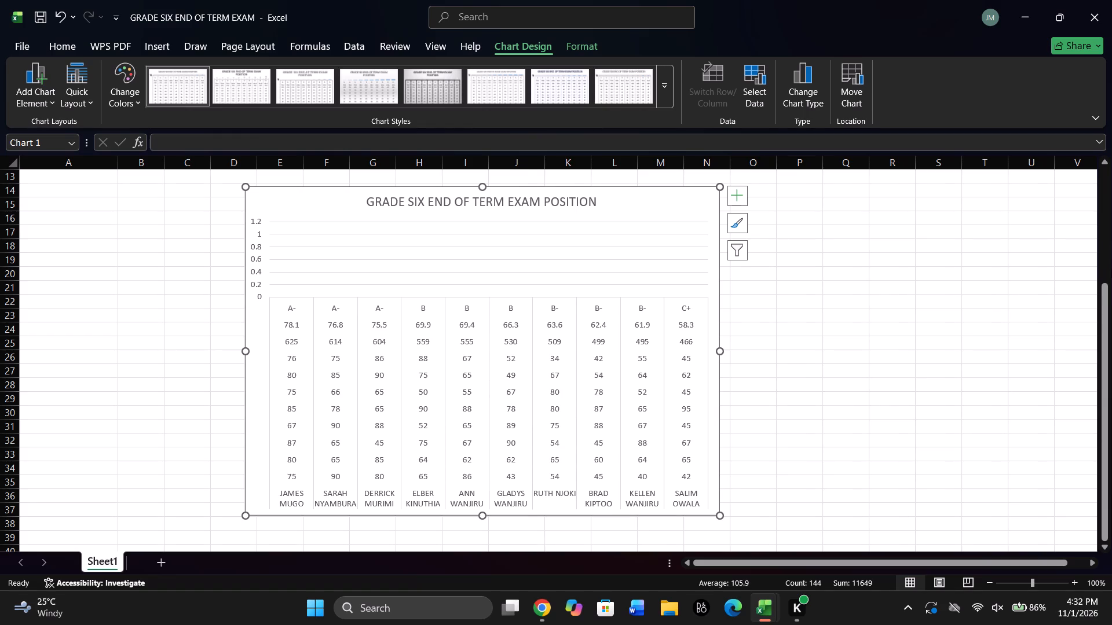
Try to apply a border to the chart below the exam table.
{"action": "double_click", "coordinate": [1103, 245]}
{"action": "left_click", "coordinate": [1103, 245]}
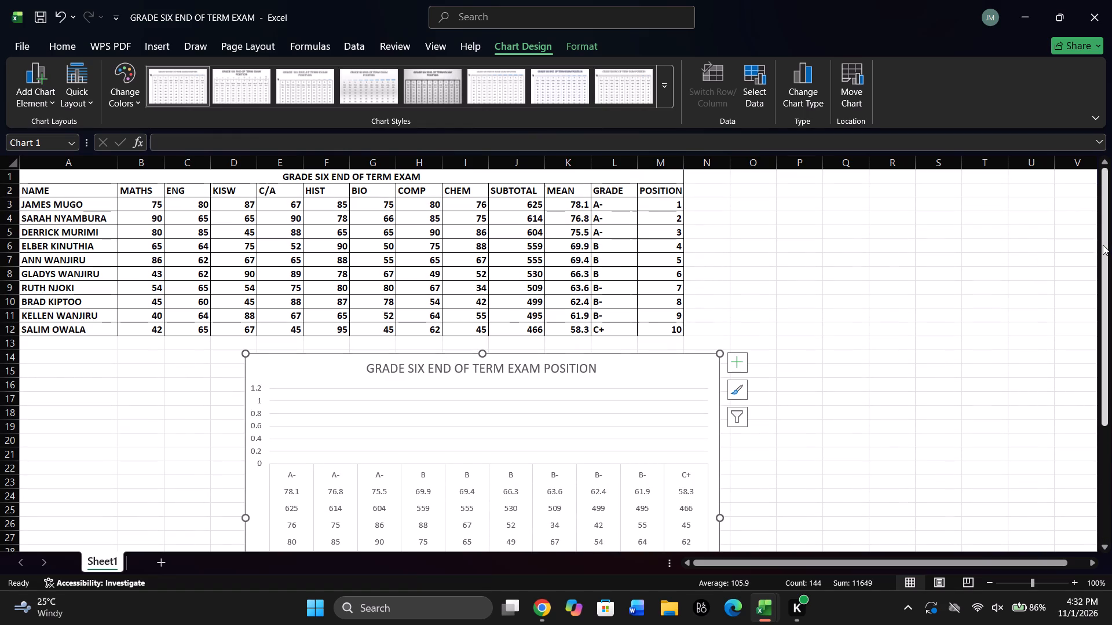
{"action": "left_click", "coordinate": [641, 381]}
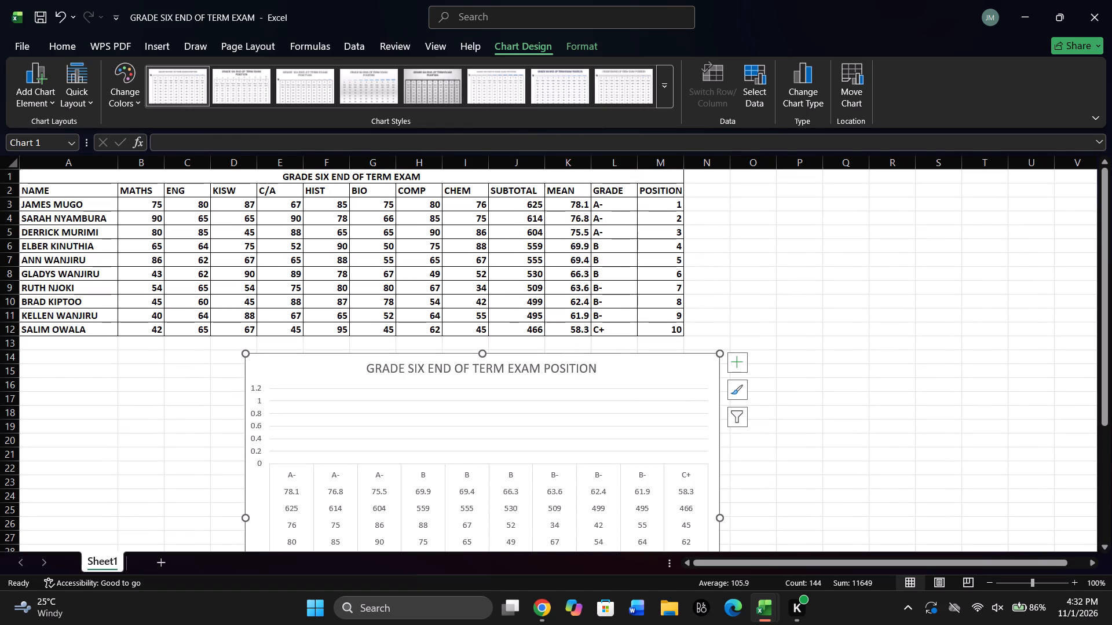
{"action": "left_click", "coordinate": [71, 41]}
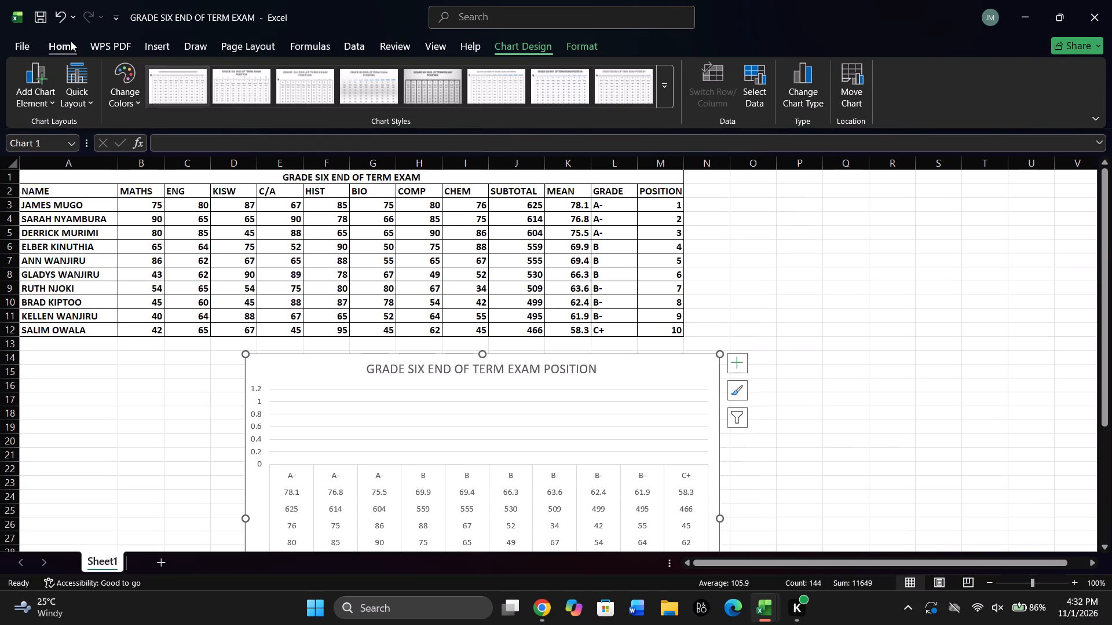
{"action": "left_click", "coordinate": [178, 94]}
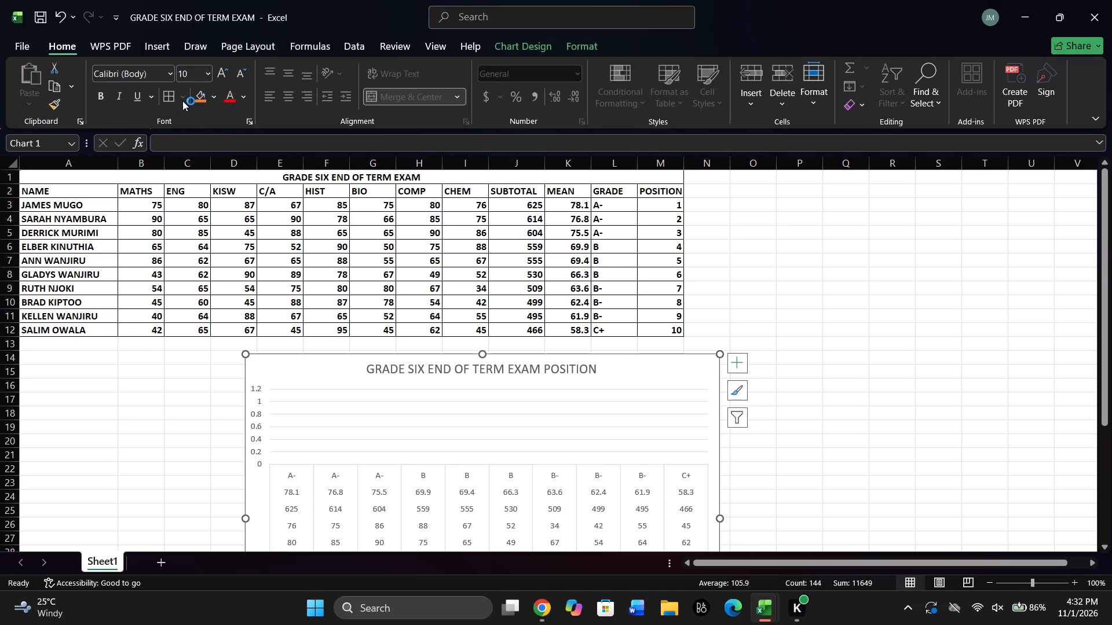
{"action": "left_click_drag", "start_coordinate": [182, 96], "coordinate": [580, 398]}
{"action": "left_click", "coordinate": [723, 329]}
Check the formulas for the first student's position, mean and subtotal in cells M3, K3 and J3.
{"action": "left_click", "coordinate": [663, 207]}
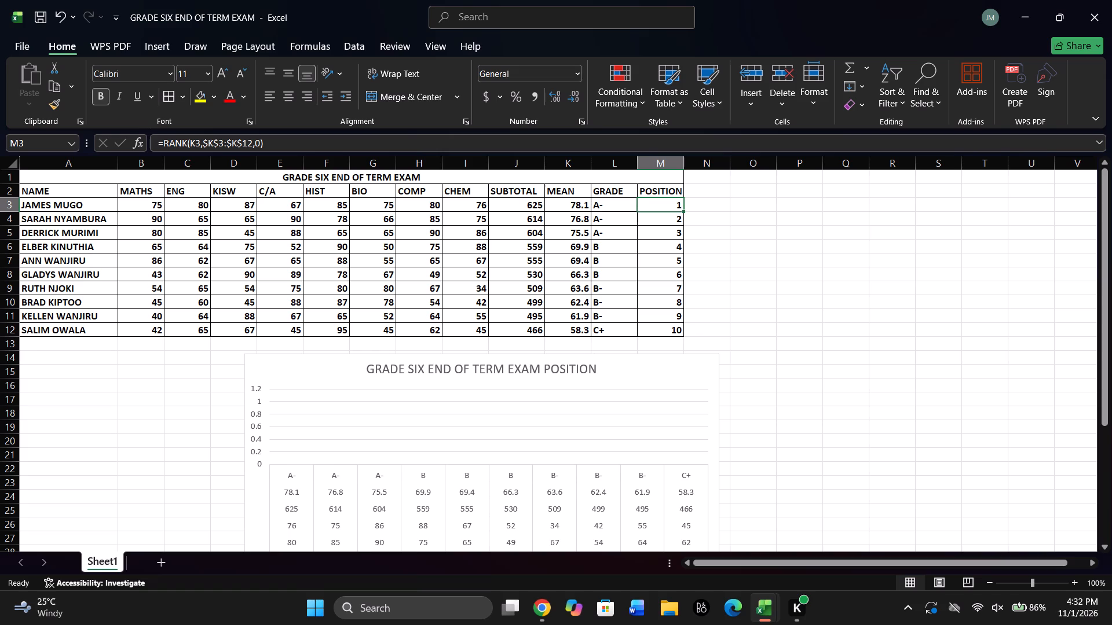
{"action": "left_click", "coordinate": [569, 203]}
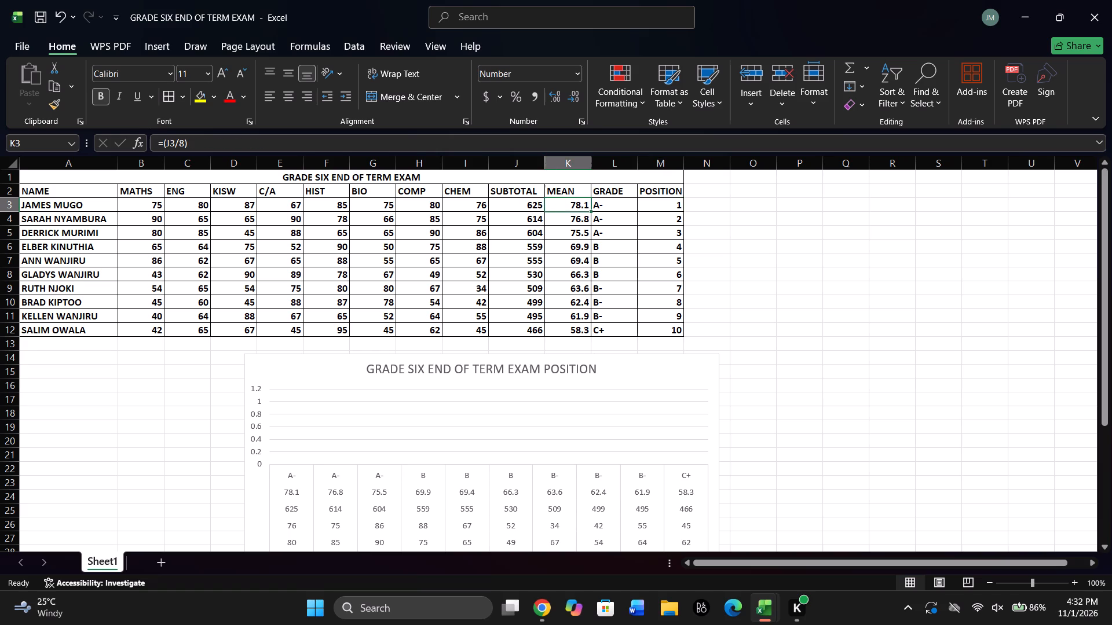
{"action": "left_click", "coordinate": [508, 203]}
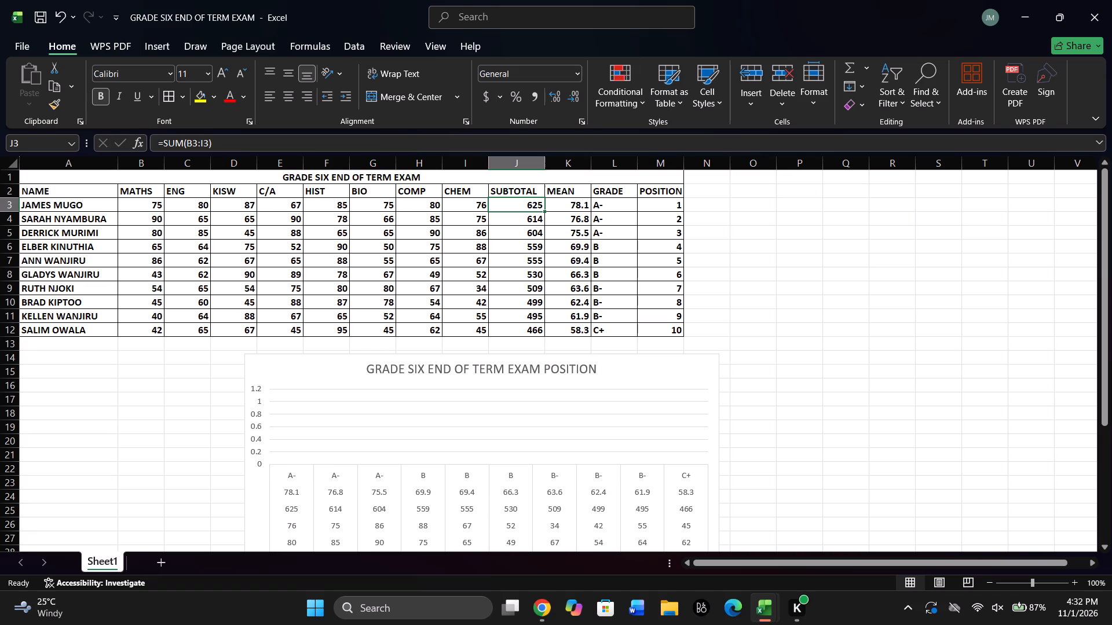
Save the GRADE SIX END OF TERM EXAM workbook with the chart in place.
{"action": "left_click", "coordinate": [719, 370]}
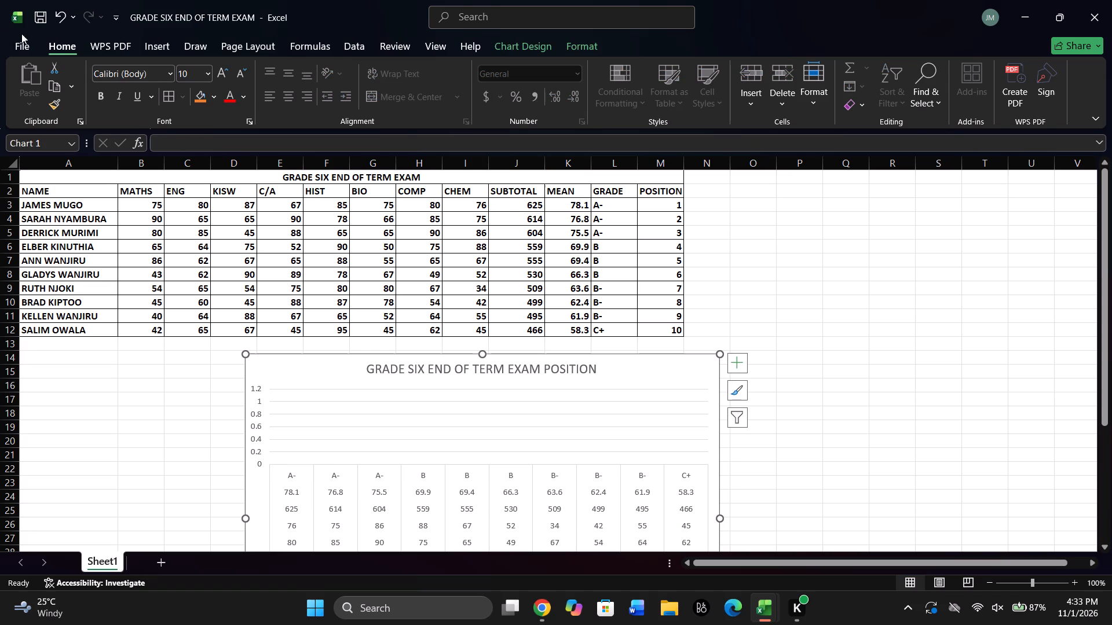
{"action": "left_click", "coordinate": [37, 19]}
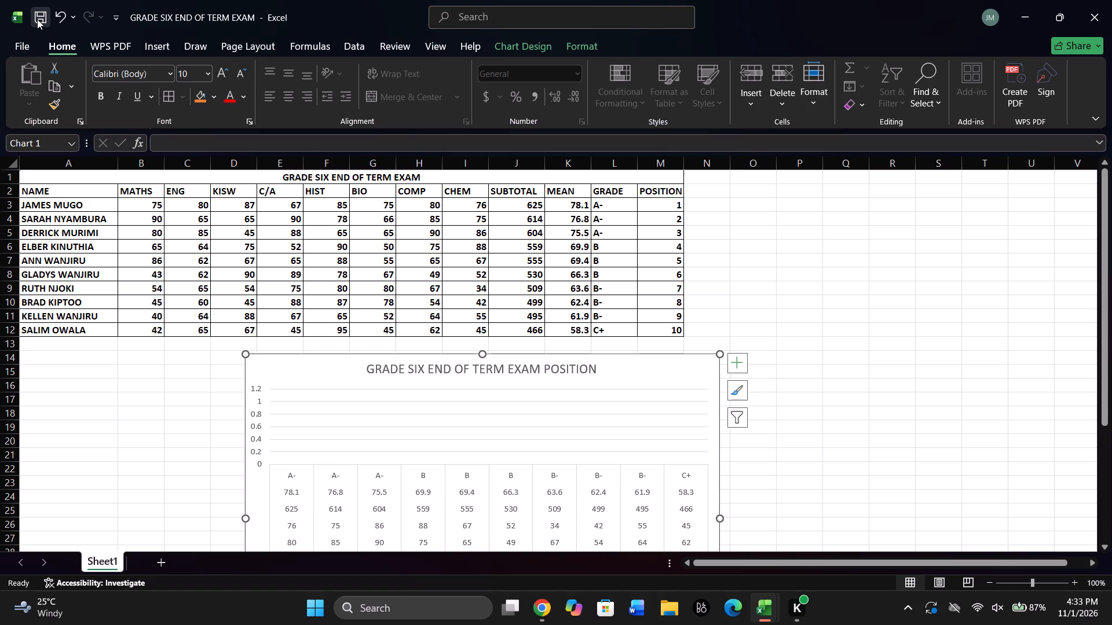
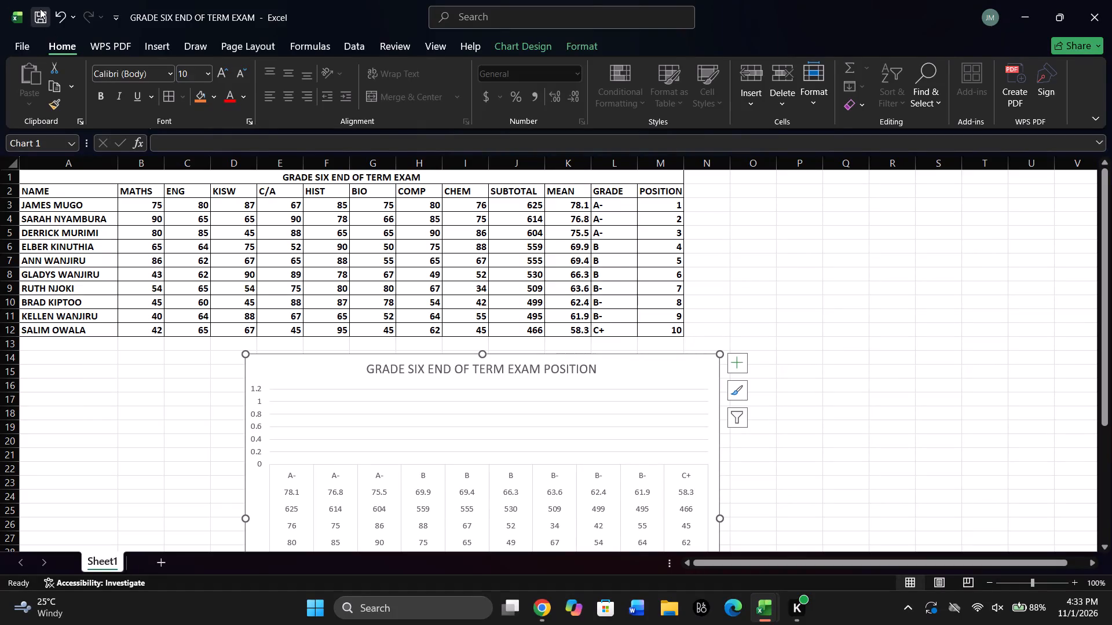
Save the GRADE SIX END OF TERM EXAM workbook again under its existing name.
{"action": "left_click", "coordinate": [40, 9]}
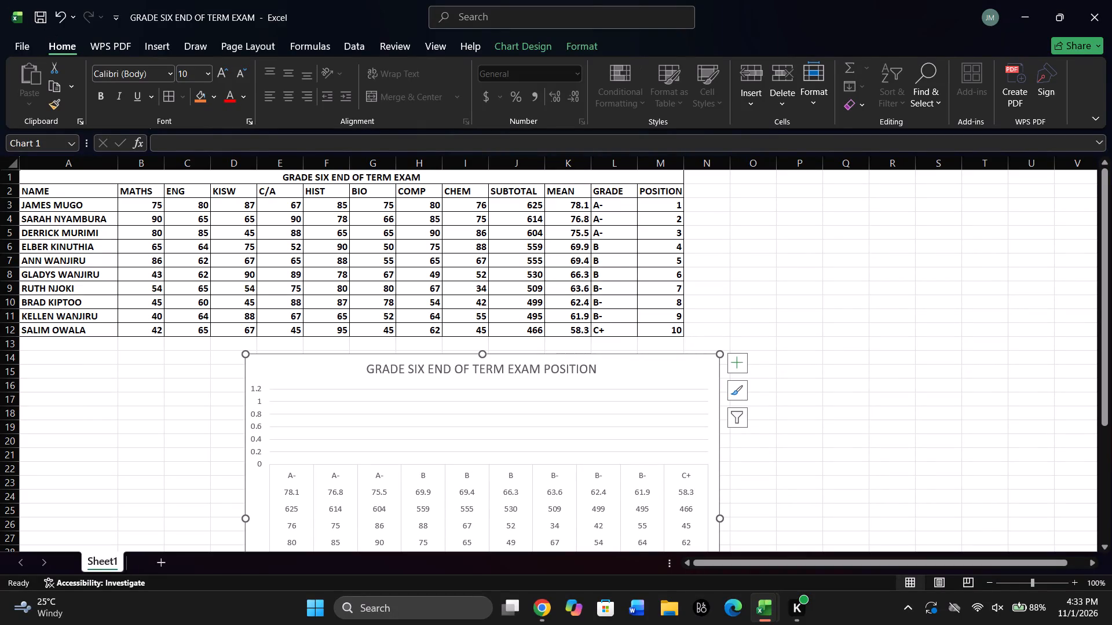